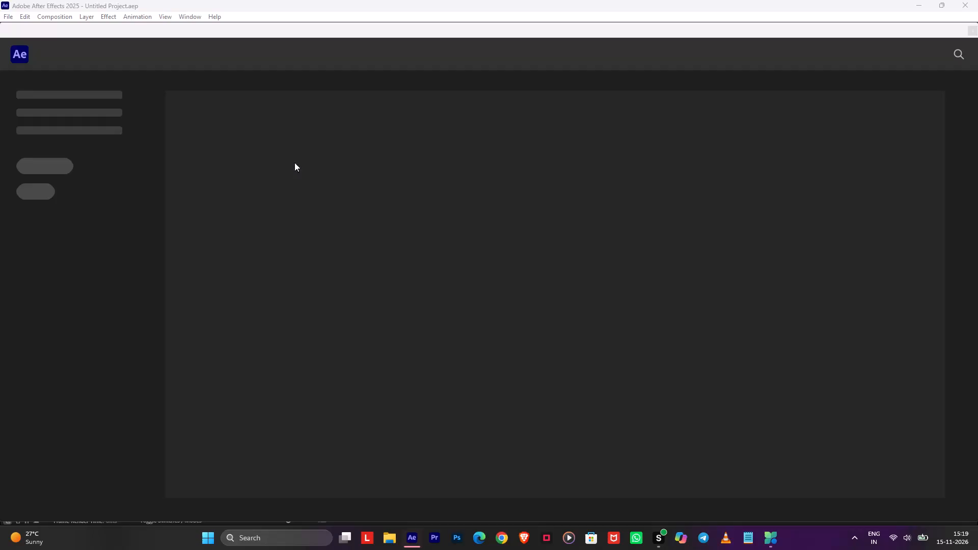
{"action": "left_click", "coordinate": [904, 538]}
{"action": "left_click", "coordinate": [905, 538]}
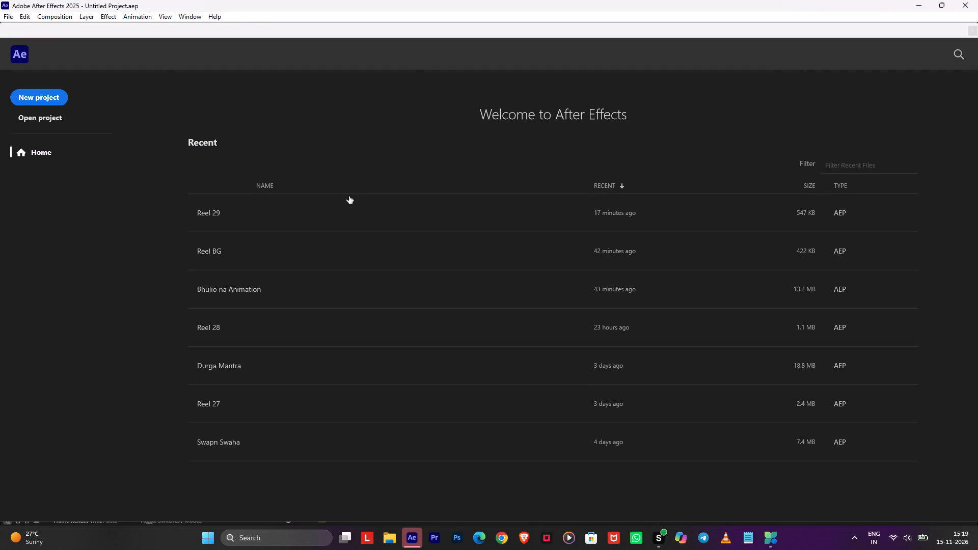
Open the recent project Reel 29.
{"action": "left_click", "coordinate": [333, 204]}
{"action": "left_click", "coordinate": [313, 215]}
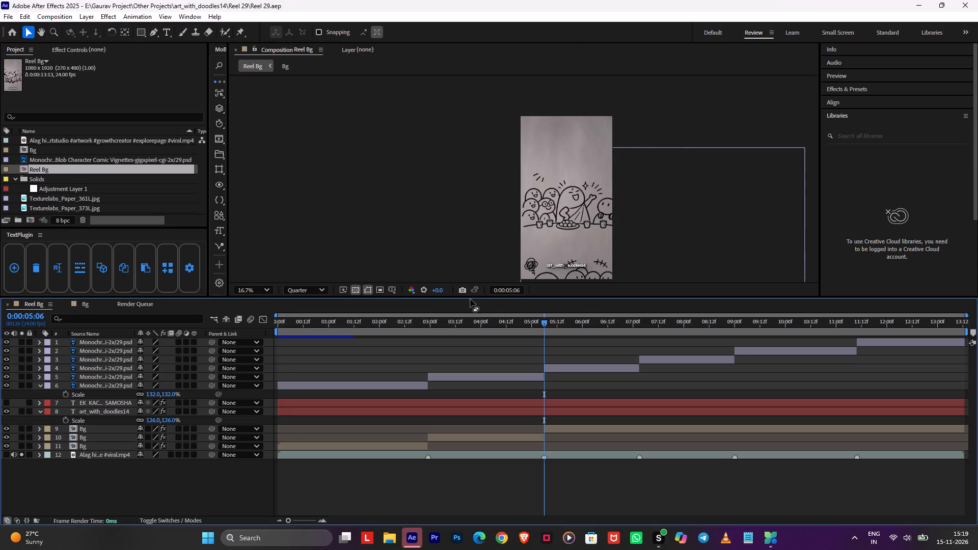
Play the Reel Bg composition from the start and around the cuts at 2:23, 5:06 and 7:03 to review the scenes.
{"action": "left_click_drag", "start_coordinate": [394, 321], "coordinate": [101, 338]}
{"action": "key", "text": "space"}
{"action": "scroll", "coordinate": [290, 341], "scroll_direction": "up", "scroll_amount": 2, "text": "alt"}
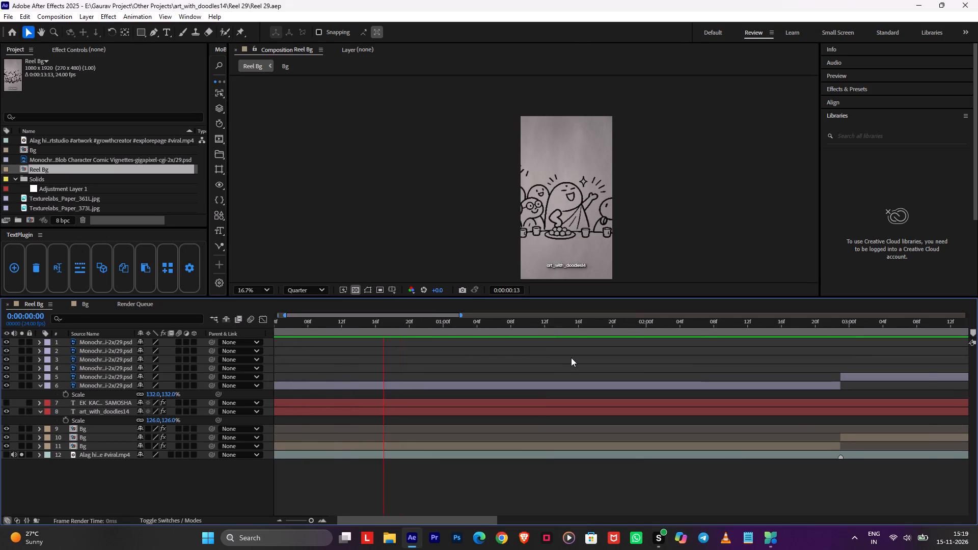
{"action": "scroll", "coordinate": [571, 358], "scroll_direction": "down", "scroll_amount": 1, "text": "alt"}
{"action": "middle_click_drag", "start_coordinate": [649, 356], "coordinate": [574, 353]}
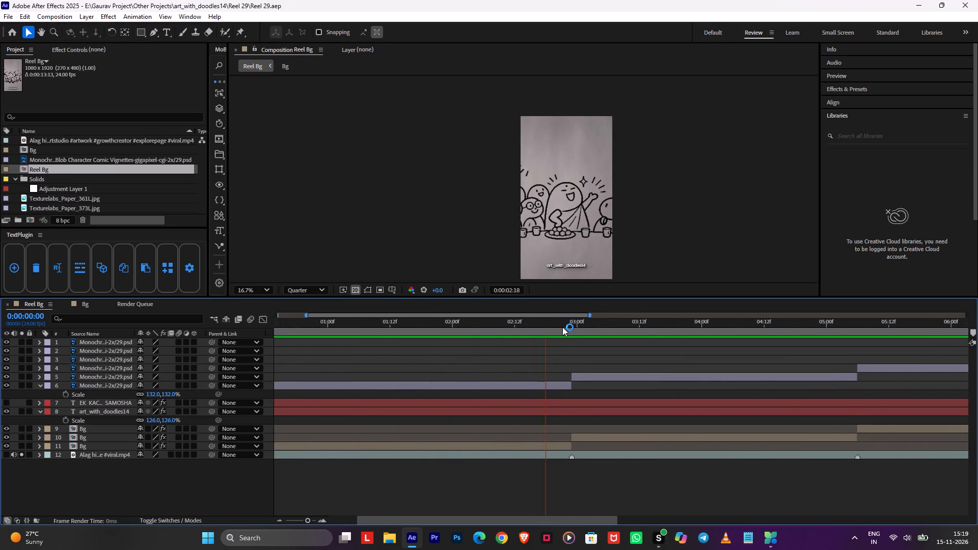
{"action": "left_click_drag", "start_coordinate": [561, 323], "coordinate": [573, 326]}
{"action": "key", "text": "space"}
{"action": "left_click", "coordinate": [573, 326]}
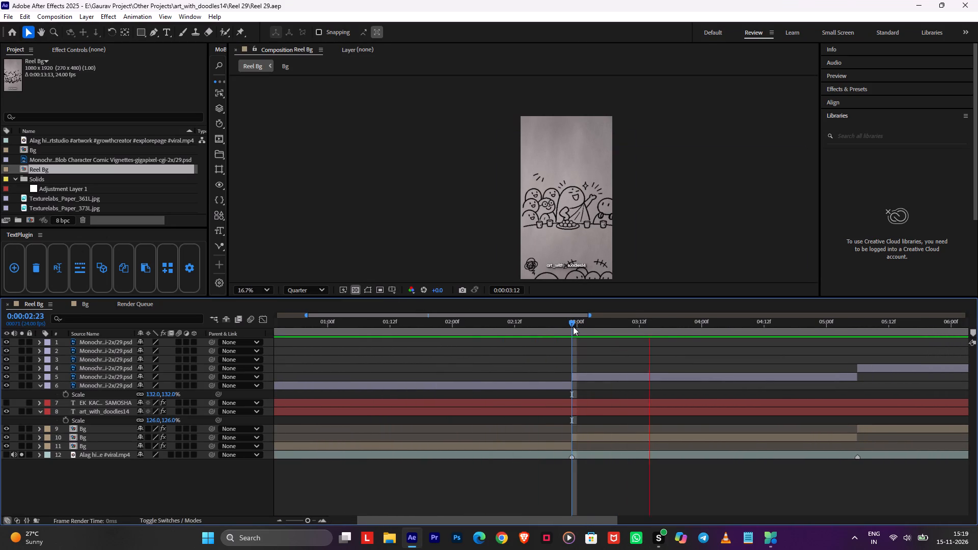
{"action": "key", "text": "space"}
{"action": "middle_click_drag", "start_coordinate": [778, 354], "coordinate": [524, 358]}
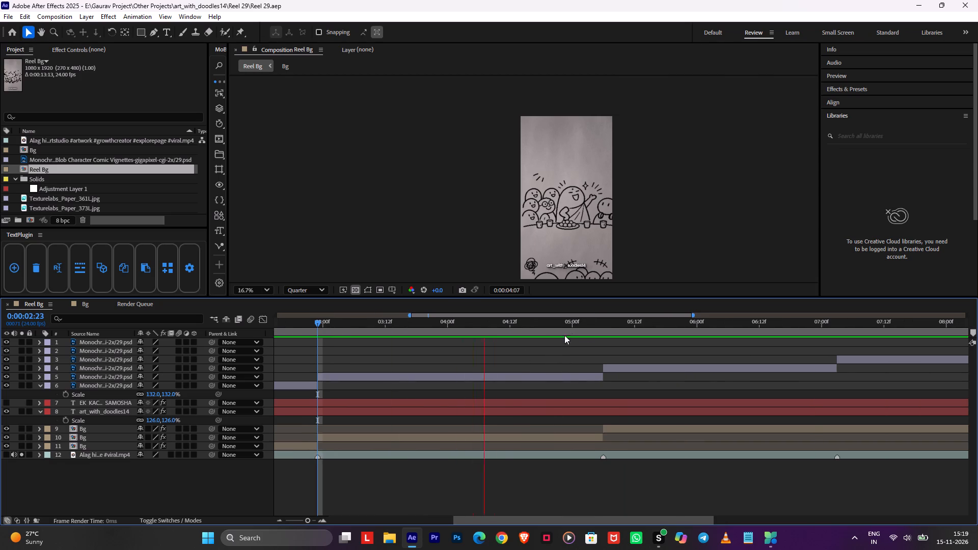
{"action": "left_click_drag", "start_coordinate": [635, 326], "coordinate": [604, 326]}
{"action": "key", "text": "space"}
{"action": "key", "text": "space"}
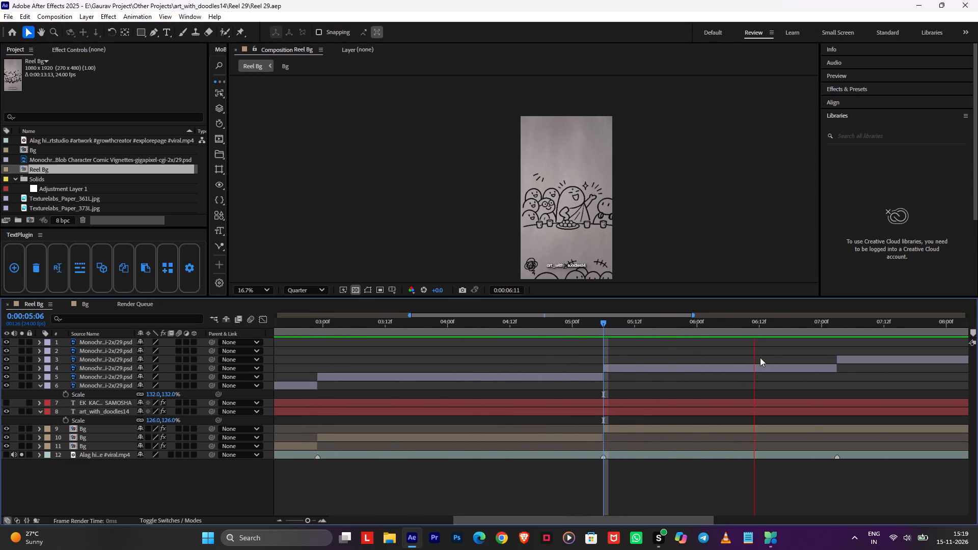
{"action": "middle_click_drag", "start_coordinate": [683, 363], "coordinate": [556, 372]}
{"action": "left_click_drag", "start_coordinate": [714, 322], "coordinate": [709, 325]}
{"action": "key", "text": "space"}
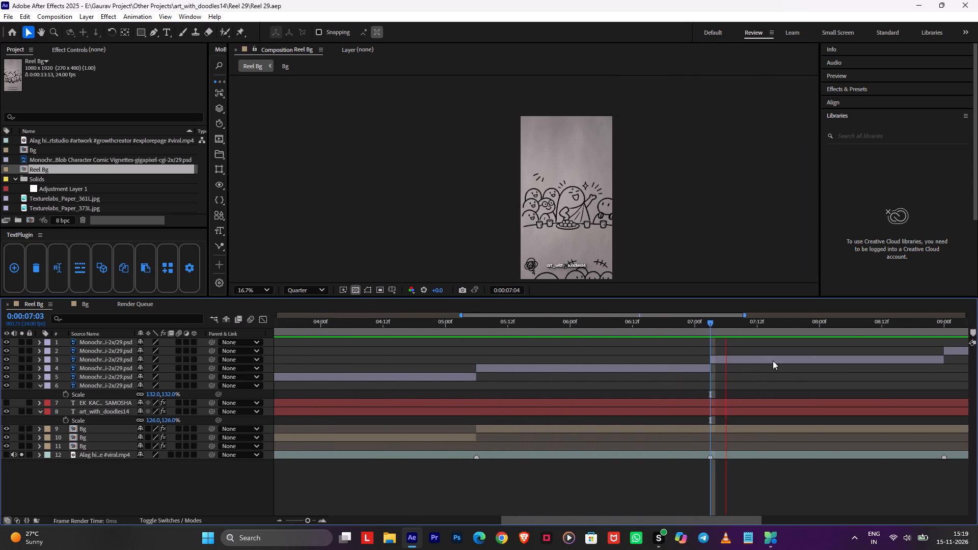
{"action": "scroll", "coordinate": [773, 361], "scroll_direction": "down", "scroll_amount": 3, "text": "alt"}
{"action": "left_click_drag", "start_coordinate": [692, 320], "coordinate": [442, 346]}
Move the EK KACHODI DOO SAMOSHA and art_with_doodles14 text layers to the top of the layer stack.
{"action": "left_click", "coordinate": [431, 396]}
{"action": "left_click", "coordinate": [426, 402]}
{"action": "left_click", "coordinate": [420, 414], "text": "shift"}
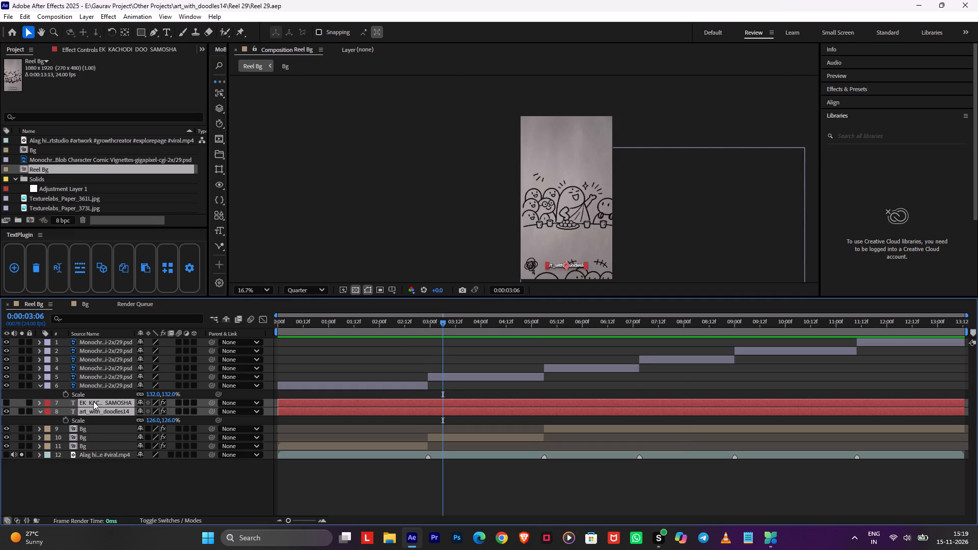
{"action": "left_click_drag", "start_coordinate": [96, 404], "coordinate": [108, 339]}
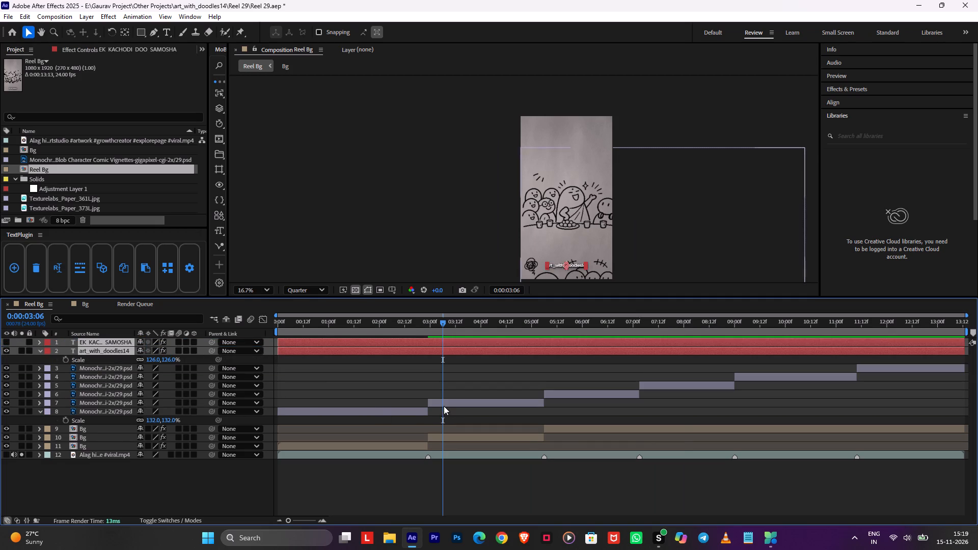
{"action": "left_click", "coordinate": [413, 385]}
Collapse the first scene's drawing layer and move it down the stack to directly above the Bg layer that starts at 0:00.
{"action": "left_click", "coordinate": [39, 408]}
{"action": "left_click", "coordinate": [106, 411]}
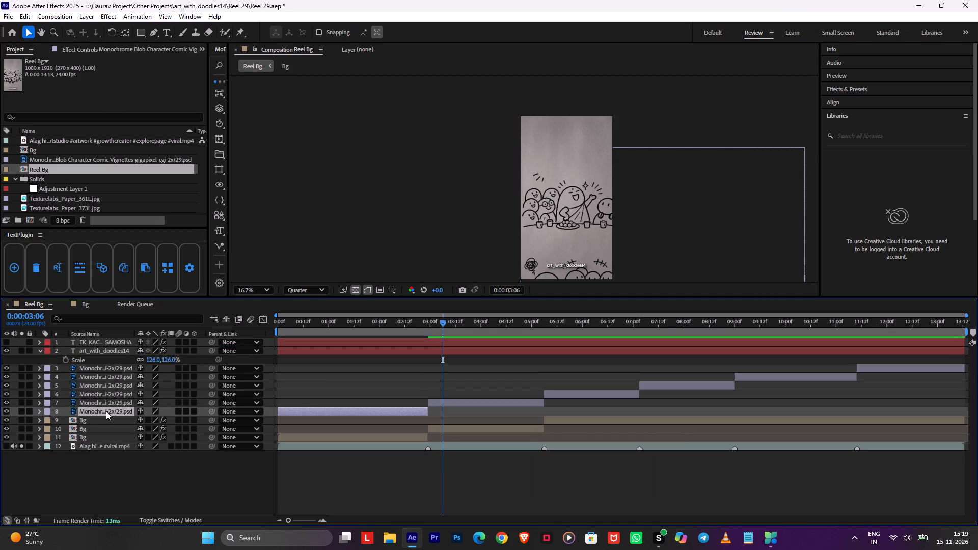
{"action": "left_click_drag", "start_coordinate": [100, 411], "coordinate": [100, 430]}
Extend the ends of the first scene's drawing layer and its Bg layer together to about 4:20.
{"action": "left_click", "coordinate": [433, 433], "text": "shift"}
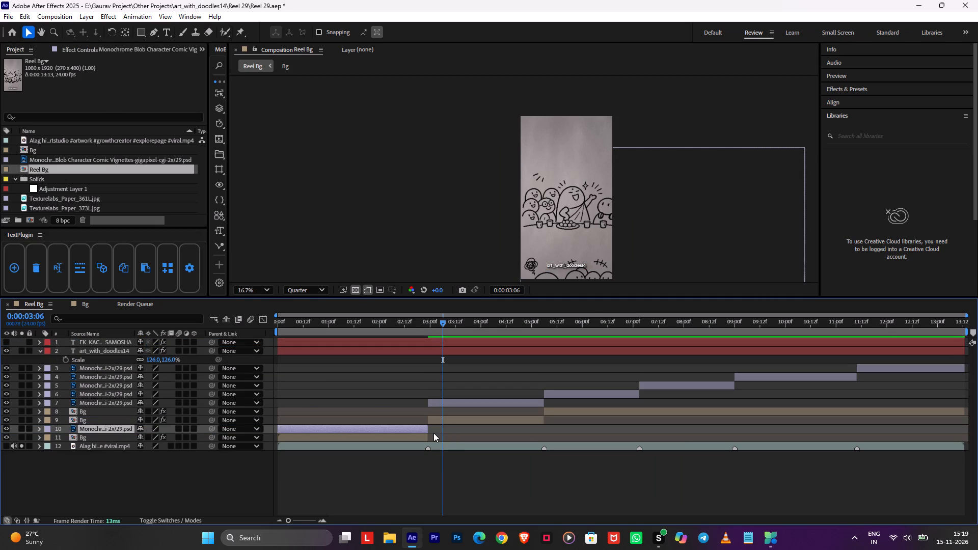
{"action": "left_click", "coordinate": [429, 433], "text": "shift"}
{"action": "left_click", "coordinate": [427, 435], "text": "shift"}
{"action": "left_click_drag", "start_coordinate": [429, 429], "coordinate": [524, 431]}
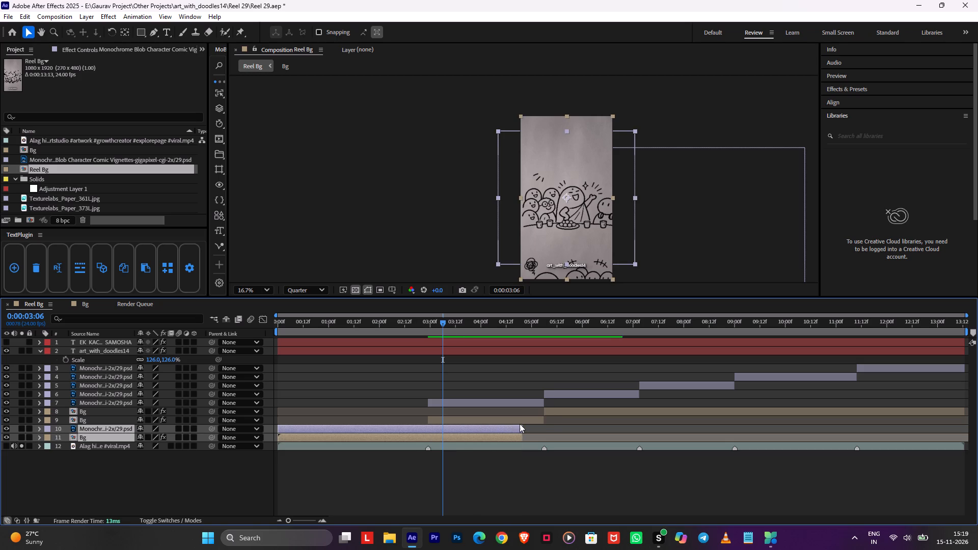
Extend the ends of the second scene's drawing layer and its Bg layer together to about 7:08.
{"action": "left_click", "coordinate": [517, 421]}
{"action": "left_click", "coordinate": [516, 403], "text": "ctrl"}
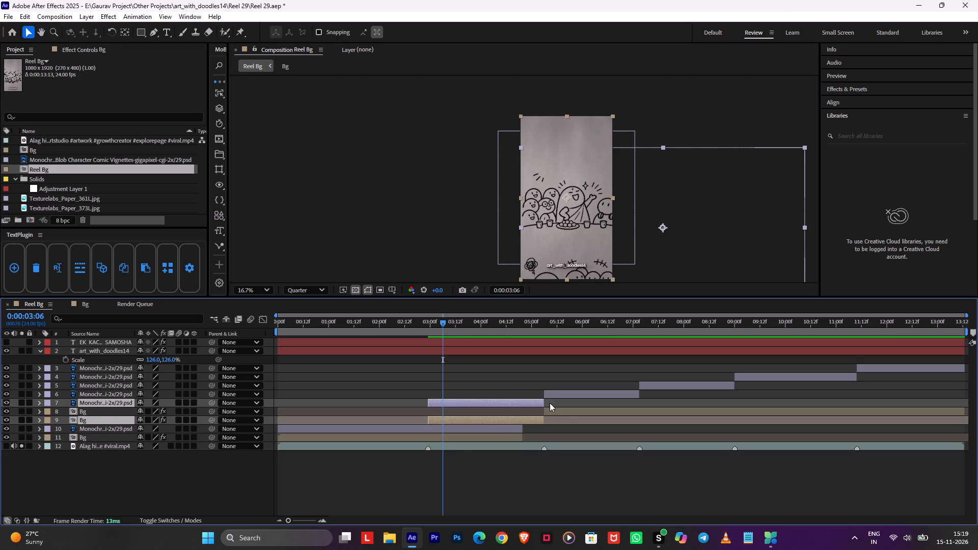
{"action": "left_click_drag", "start_coordinate": [544, 402], "coordinate": [649, 404]}
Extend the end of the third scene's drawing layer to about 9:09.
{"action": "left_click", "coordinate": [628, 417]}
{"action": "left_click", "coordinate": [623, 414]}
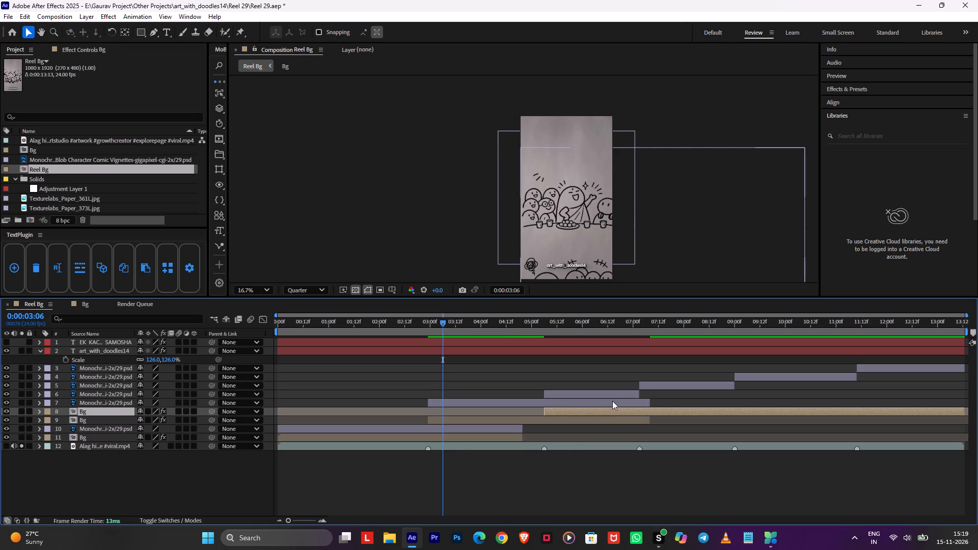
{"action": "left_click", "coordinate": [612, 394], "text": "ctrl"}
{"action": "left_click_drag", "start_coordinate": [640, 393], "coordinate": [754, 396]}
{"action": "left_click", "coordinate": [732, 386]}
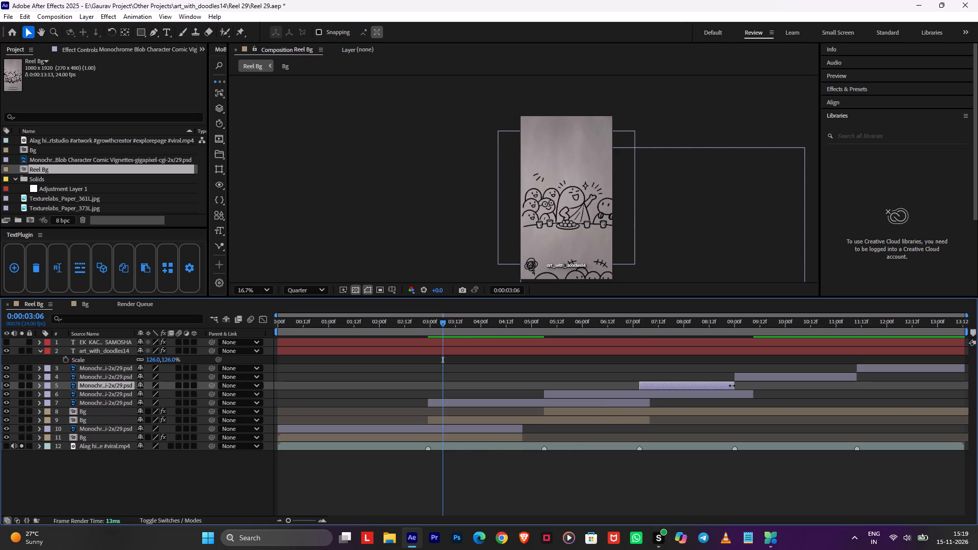
Split the last Bg layer at 7:03 and extend the end of its earlier part to about 9:13.
{"action": "left_click", "coordinate": [677, 327]}
{"action": "left_click_drag", "start_coordinate": [677, 327], "coordinate": [642, 329]}
{"action": "left_click", "coordinate": [659, 411]}
{"action": "key", "text": "ctrl+shift+d"}
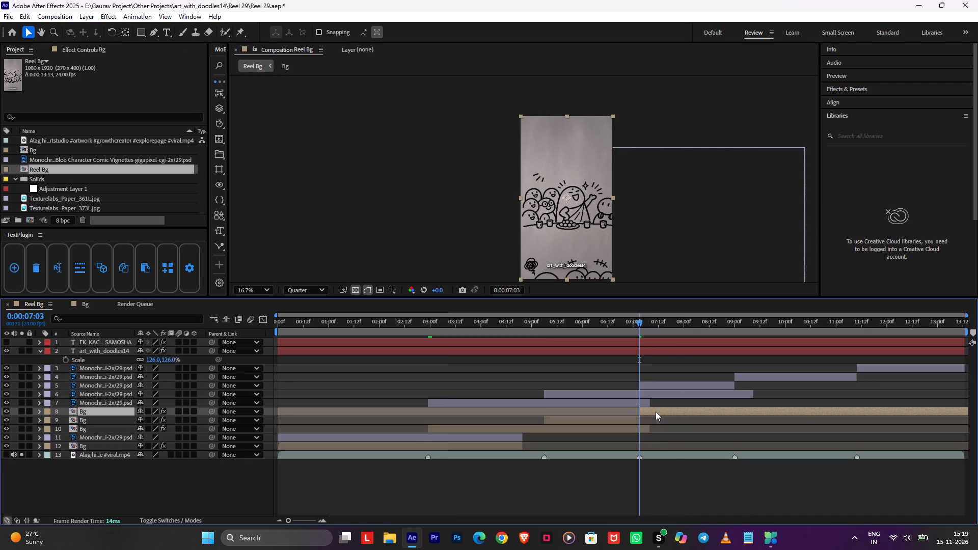
{"action": "left_click_drag", "start_coordinate": [641, 419], "coordinate": [764, 420]}
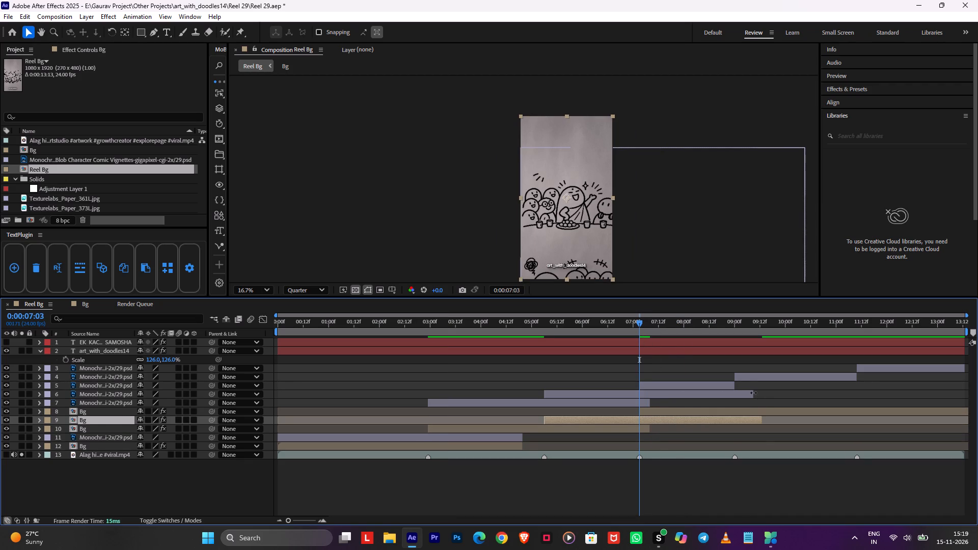
Set the end of the third scene's drawing layer to about 8:14.
{"action": "left_click", "coordinate": [753, 393]}
{"action": "left_click_drag", "start_coordinate": [754, 396], "coordinate": [715, 392]}
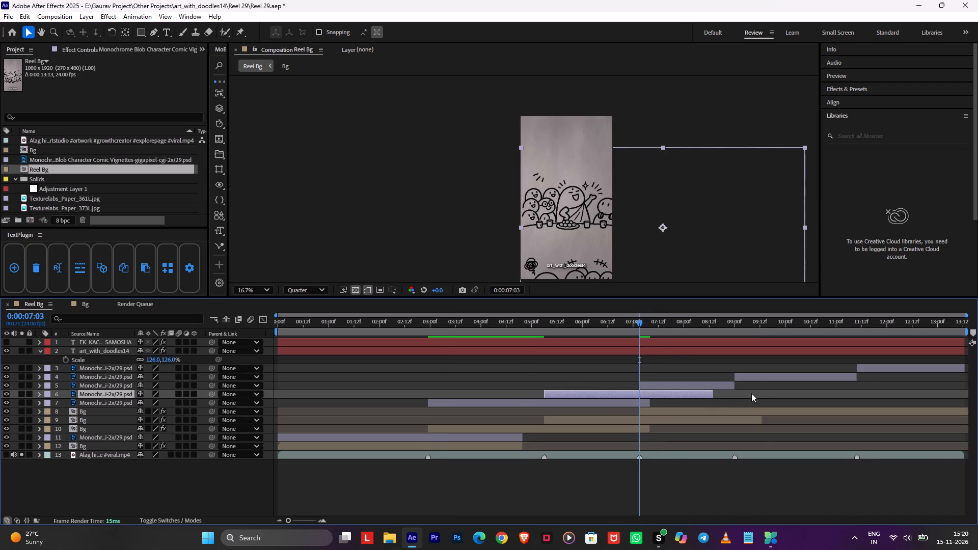
{"action": "key", "text": "space"}
{"action": "key", "text": "space"}
{"action": "key", "text": "space"}
{"action": "left_click_drag", "start_coordinate": [758, 393], "coordinate": [636, 397]}
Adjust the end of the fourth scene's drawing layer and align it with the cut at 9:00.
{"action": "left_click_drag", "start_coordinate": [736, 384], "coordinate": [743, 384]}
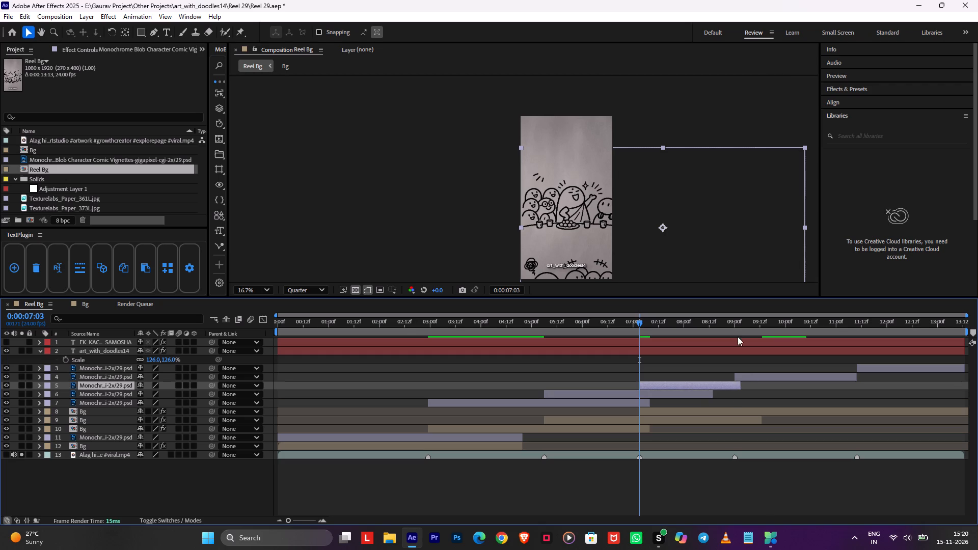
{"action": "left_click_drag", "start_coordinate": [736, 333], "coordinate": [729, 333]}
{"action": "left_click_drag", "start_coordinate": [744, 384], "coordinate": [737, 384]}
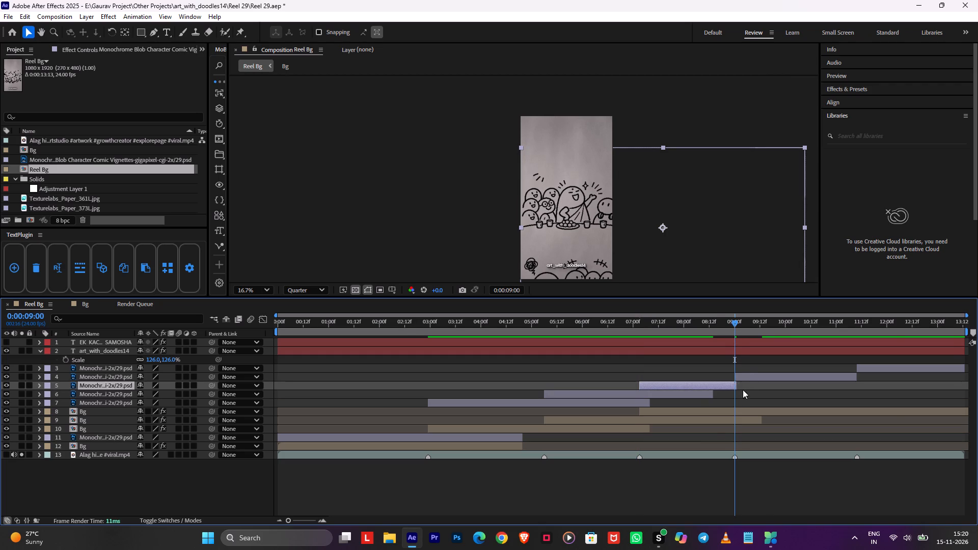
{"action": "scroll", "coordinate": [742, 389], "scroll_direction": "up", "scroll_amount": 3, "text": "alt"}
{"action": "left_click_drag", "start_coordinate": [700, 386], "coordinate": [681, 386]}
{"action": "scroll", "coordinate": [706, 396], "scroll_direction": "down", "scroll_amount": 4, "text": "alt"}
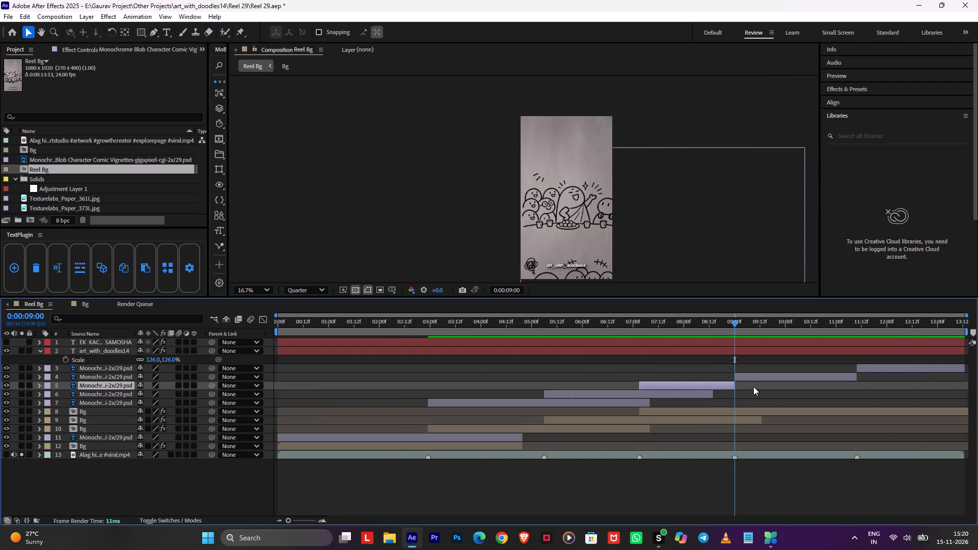
Split the last Bg layer at 9:00 and extend the end of its earlier part to about 10:10.
{"action": "left_click", "coordinate": [765, 410]}
{"action": "key", "text": "ctrl+shift+d"}
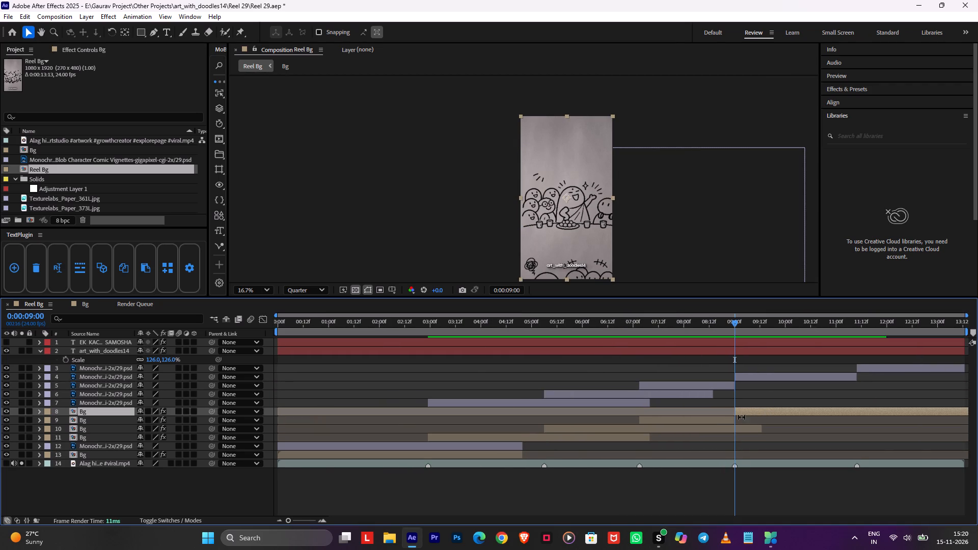
{"action": "left_click_drag", "start_coordinate": [735, 418], "coordinate": [807, 415]}
{"action": "key", "text": "space"}
{"action": "left_click_drag", "start_coordinate": [787, 390], "coordinate": [633, 389]}
Split the last Bg layer at 11:10 and extend the end of its earlier part to about 12:20.
{"action": "left_click_drag", "start_coordinate": [845, 336], "coordinate": [853, 334]}
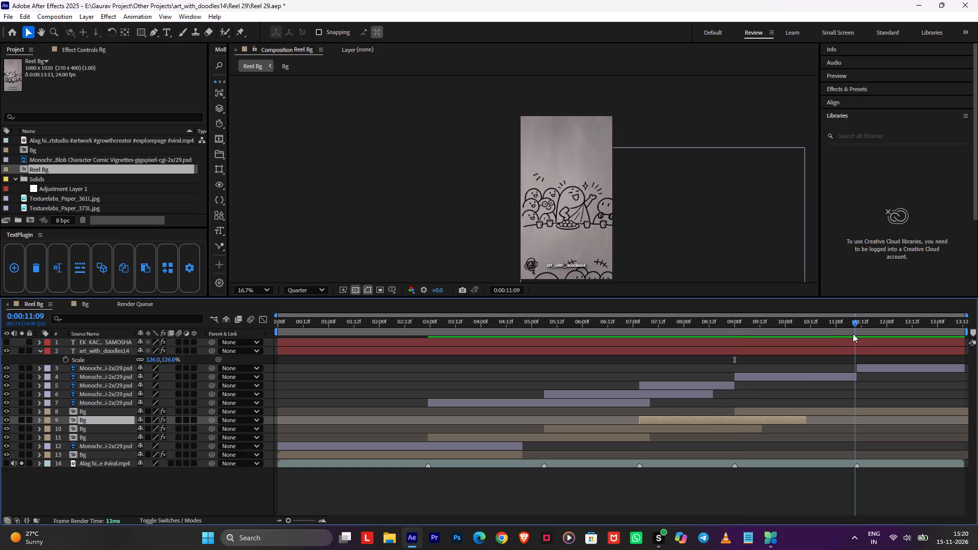
{"action": "left_click_drag", "start_coordinate": [853, 334], "coordinate": [856, 332]}
{"action": "left_click", "coordinate": [849, 414]}
{"action": "key", "text": "ctrl+shift+d"}
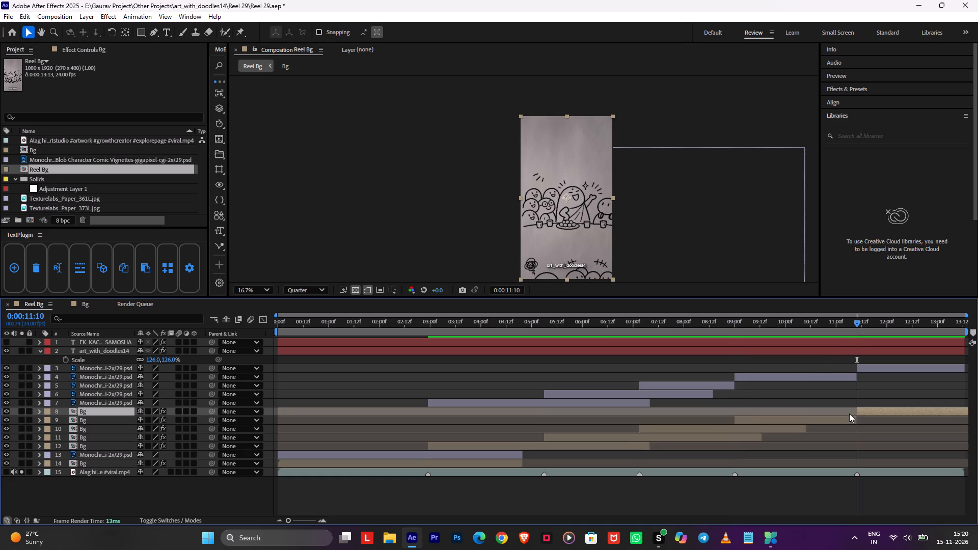
{"action": "left_click_drag", "start_coordinate": [857, 420], "coordinate": [968, 425]}
{"action": "scroll", "coordinate": [889, 402], "scroll_direction": "down", "scroll_amount": 3, "text": "alt"}
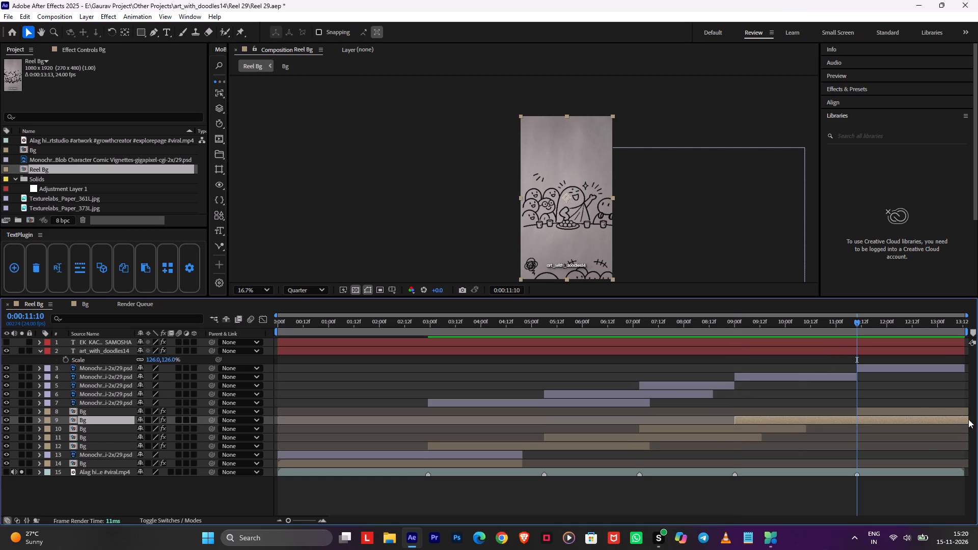
{"action": "left_click_drag", "start_coordinate": [967, 419], "coordinate": [927, 420]}
{"action": "left_click", "coordinate": [892, 393]}
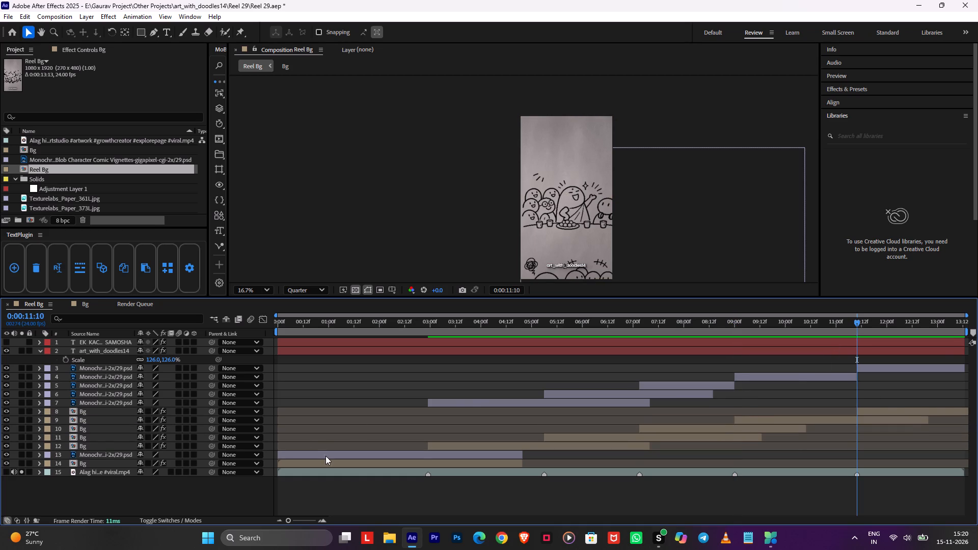
Reorder the second, third and fourth scenes' drawing layers so each sits directly above its matching Bg layer.
{"action": "left_click", "coordinate": [326, 456]}
{"action": "left_click", "coordinate": [468, 398]}
{"action": "left_click", "coordinate": [451, 405]}
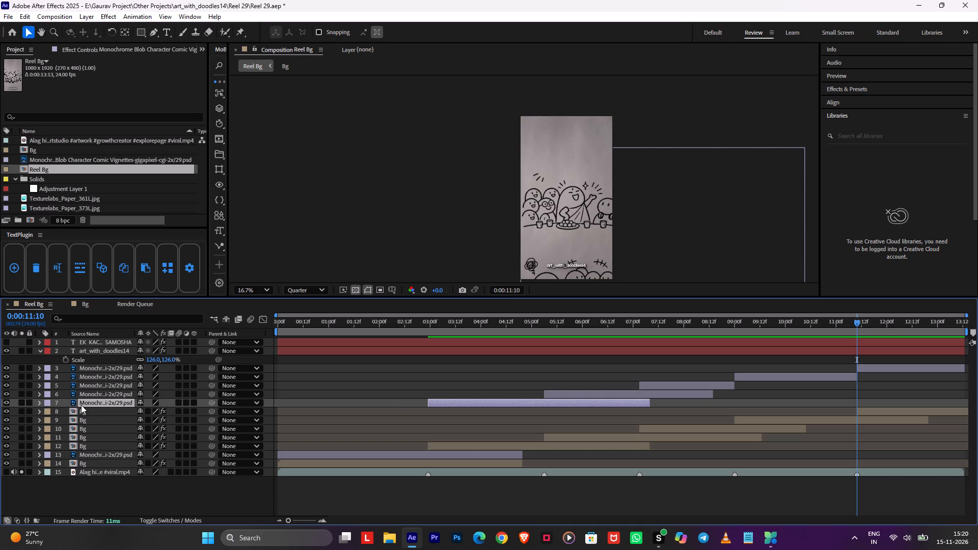
{"action": "left_click_drag", "start_coordinate": [97, 405], "coordinate": [100, 439]}
{"action": "left_click", "coordinate": [98, 395]}
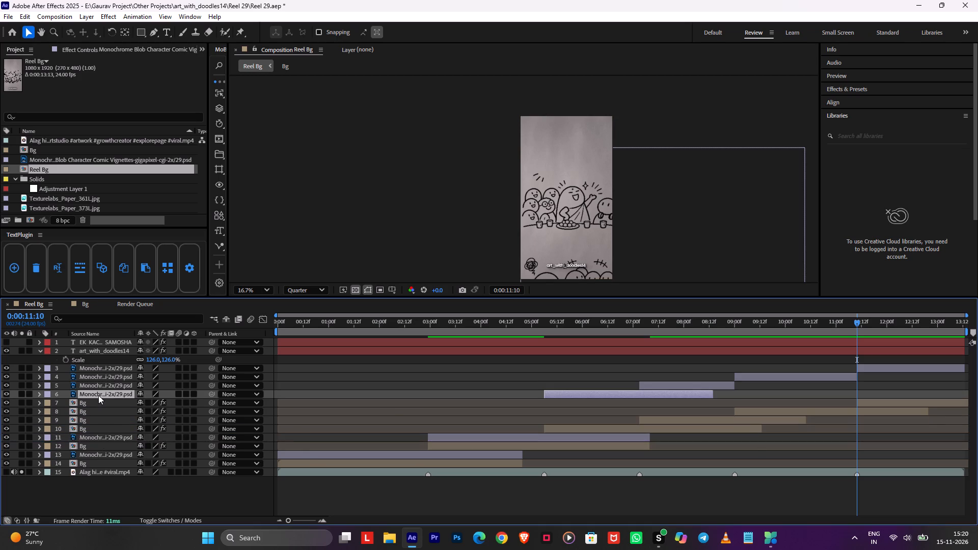
{"action": "left_click_drag", "start_coordinate": [94, 397], "coordinate": [93, 428]}
{"action": "left_click", "coordinate": [102, 389]}
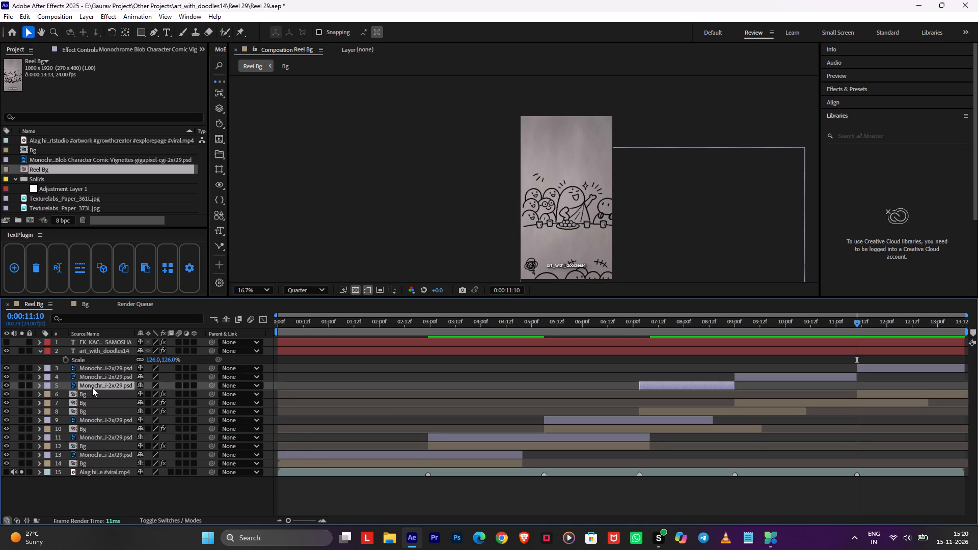
{"action": "left_click_drag", "start_coordinate": [92, 388], "coordinate": [94, 407]}
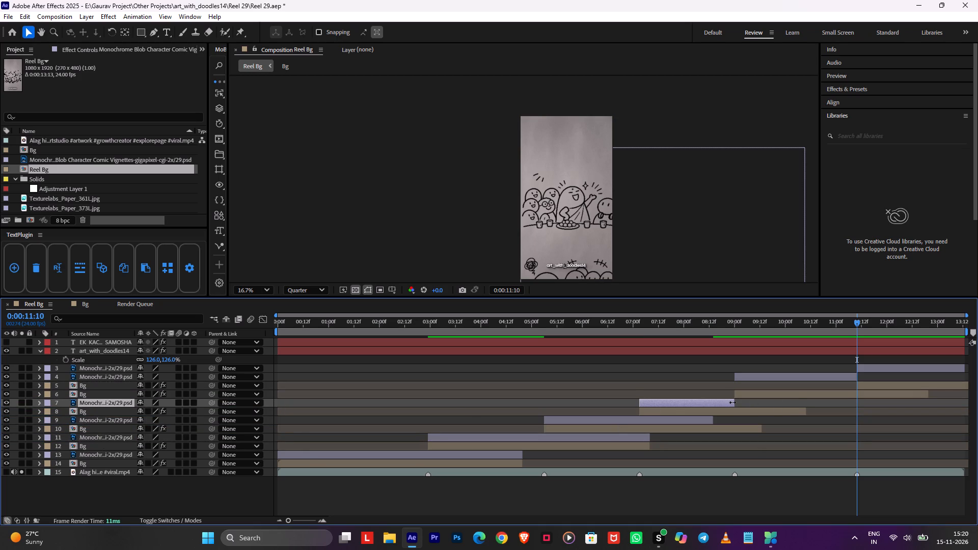
Extend the end of the fourth scene's drawing layer to about 10:07.
{"action": "left_click_drag", "start_coordinate": [732, 402], "coordinate": [798, 405]}
Pre-compose the first scene's drawing and Bg layers into a composition named 1, moving all attributes.
{"action": "left_click", "coordinate": [437, 454]}
{"action": "left_click", "coordinate": [409, 460], "text": "shift"}
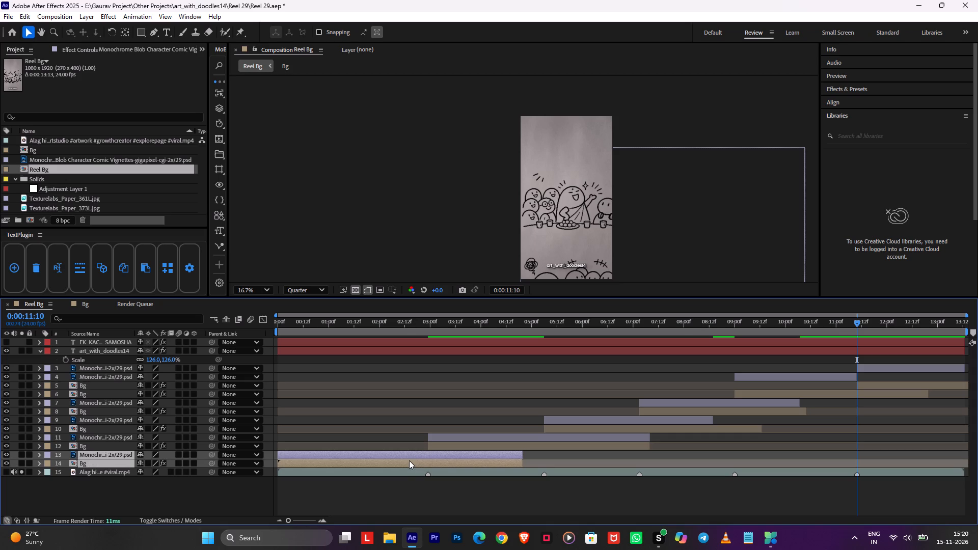
{"action": "key", "text": "ctrl+shift+c"}
{"action": "type", "text": "1"}
{"action": "key", "text": "space"}
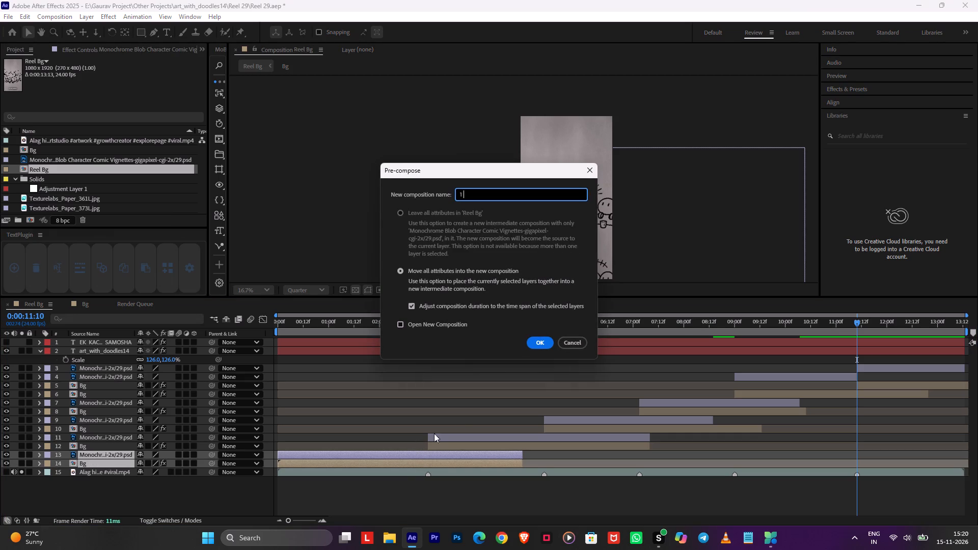
{"action": "key", "text": "Return"}
Pre-compose the second scene's drawing and Bg layers into a composition named 2, moving all attributes.
{"action": "left_click", "coordinate": [485, 443]}
{"action": "left_click", "coordinate": [480, 436], "text": "shift"}
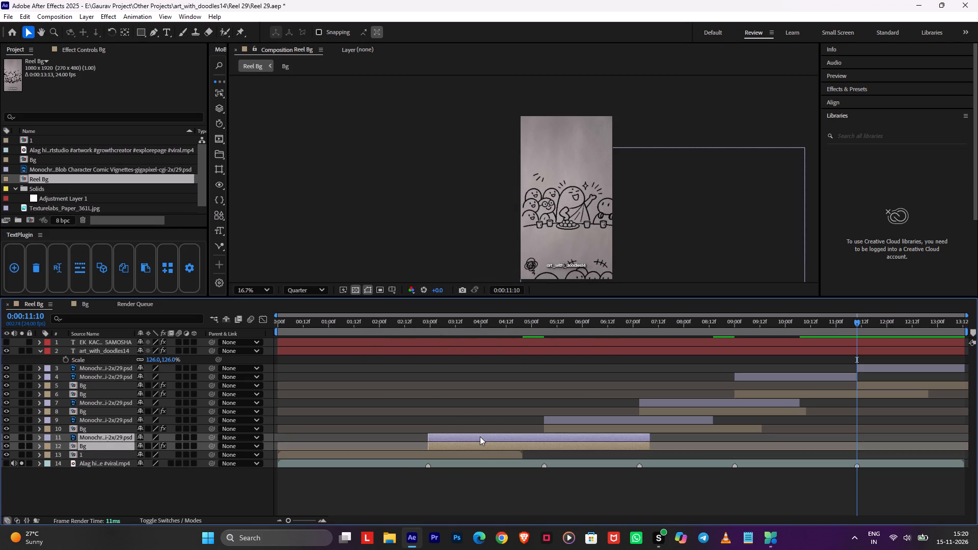
{"action": "key", "text": "ctrl+shift+c"}
{"action": "key", "text": "2"}
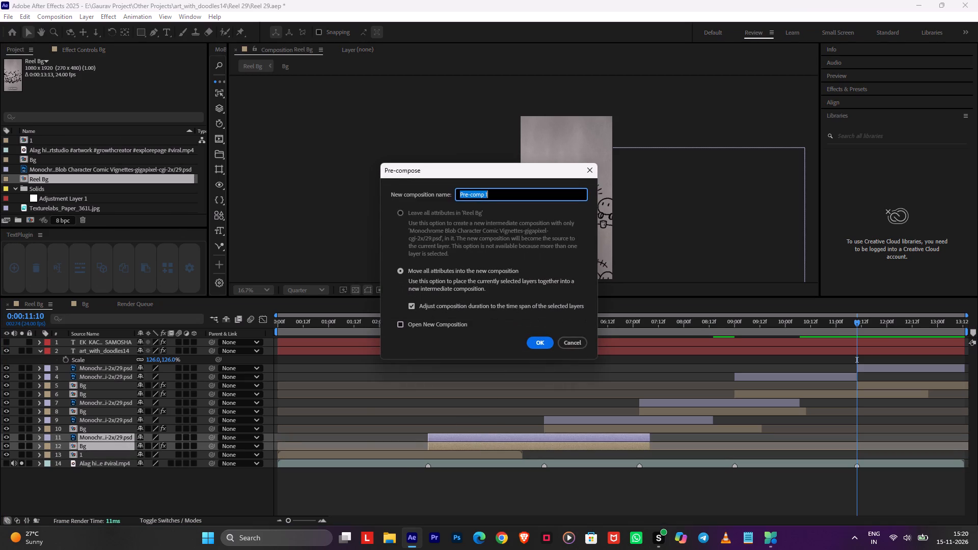
{"action": "key", "text": "Return"}
Pre-compose the third scene's drawing and Bg layers into a composition named 3, moving all attributes.
{"action": "left_click", "coordinate": [569, 422]}
{"action": "left_click", "coordinate": [565, 430], "text": "shift"}
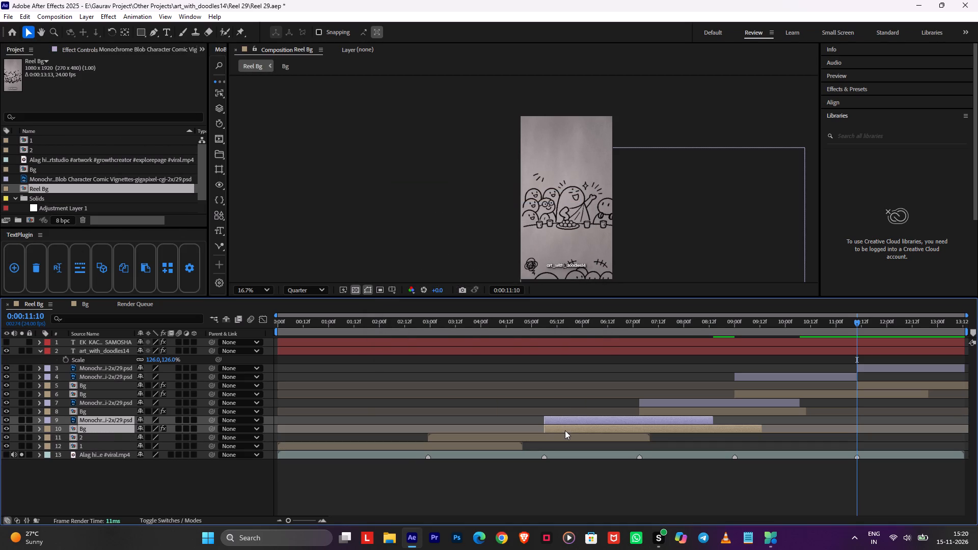
{"action": "key", "text": "ctrl+shift+c"}
{"action": "key", "text": "3"}
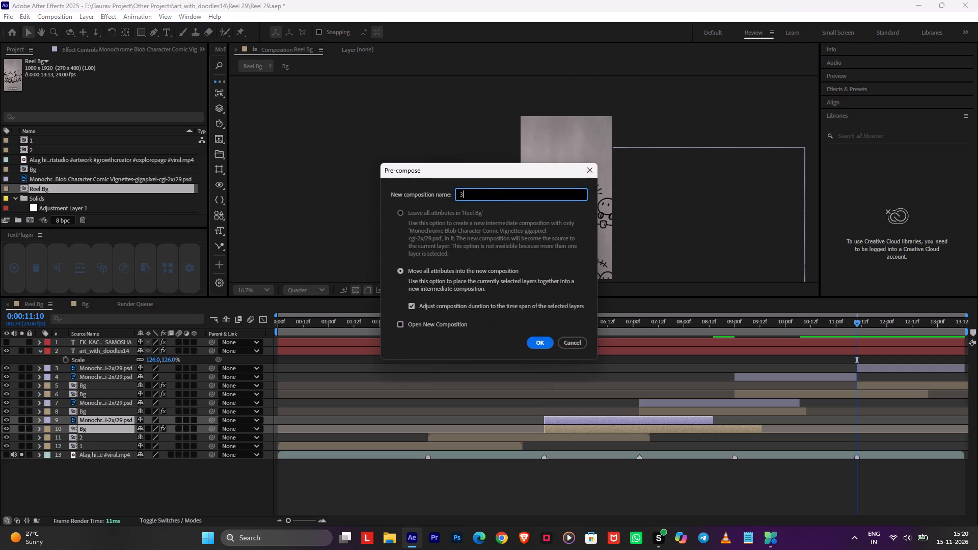
{"action": "key", "text": "Return"}
Pre-compose the fourth scene's drawing and Bg layers into a composition named 4, moving all attributes.
{"action": "left_click", "coordinate": [648, 405]}
{"action": "left_click", "coordinate": [645, 411], "text": "shift"}
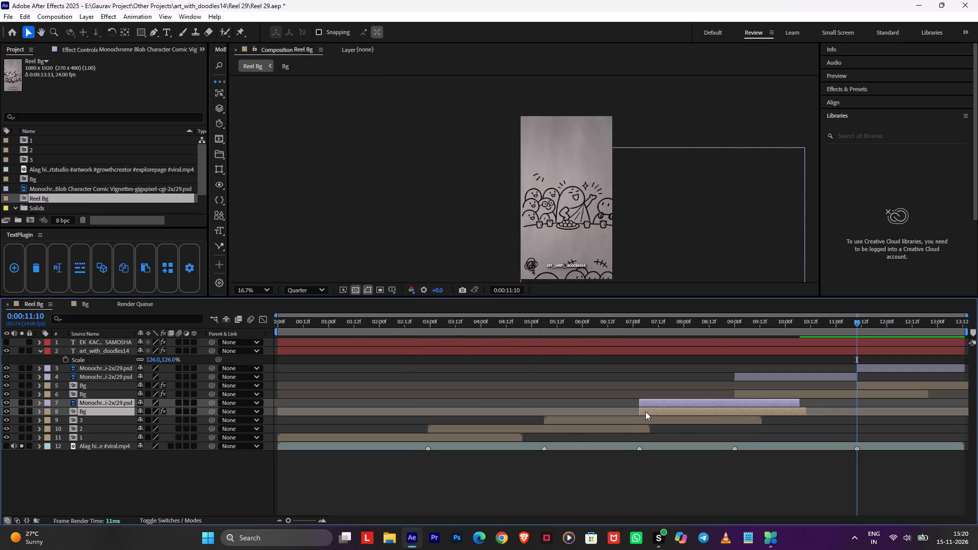
{"action": "key", "text": "ctrl+shift+c"}
{"action": "key", "text": "4"}
{"action": "key", "text": "Return"}
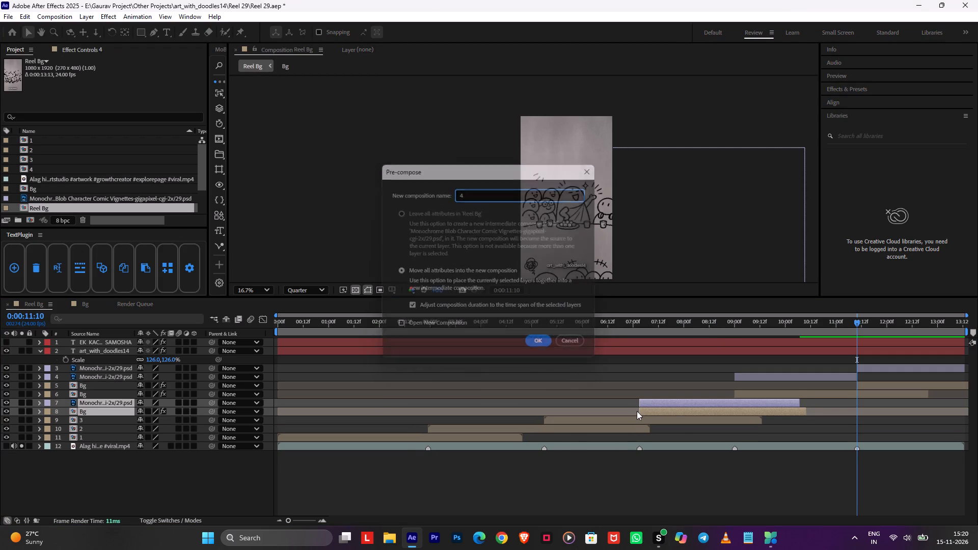
Move the fifth scene's drawing layer directly above its matching Bg layer and extend its end to about 12:20.
{"action": "left_click", "coordinate": [750, 375]}
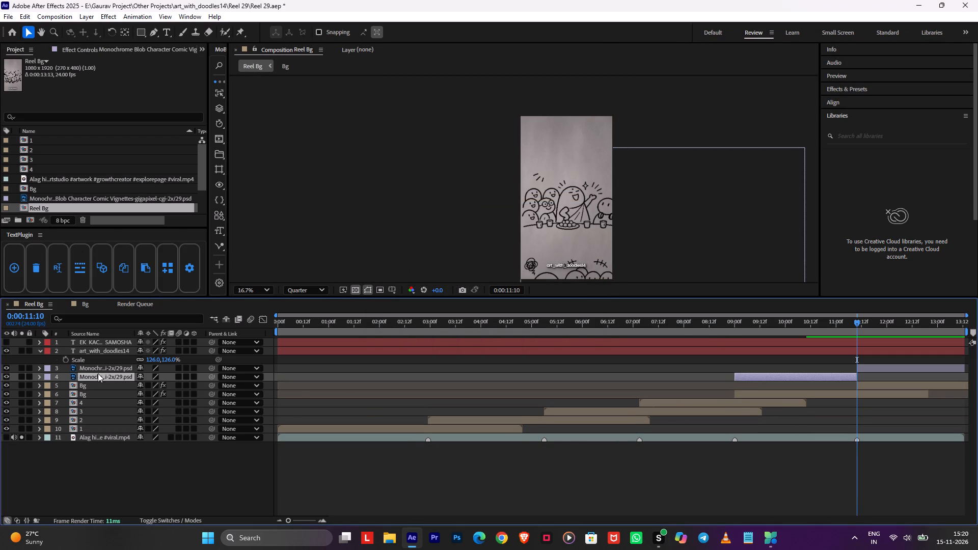
{"action": "left_click_drag", "start_coordinate": [95, 376], "coordinate": [94, 387]}
{"action": "left_click_drag", "start_coordinate": [861, 388], "coordinate": [923, 390]}
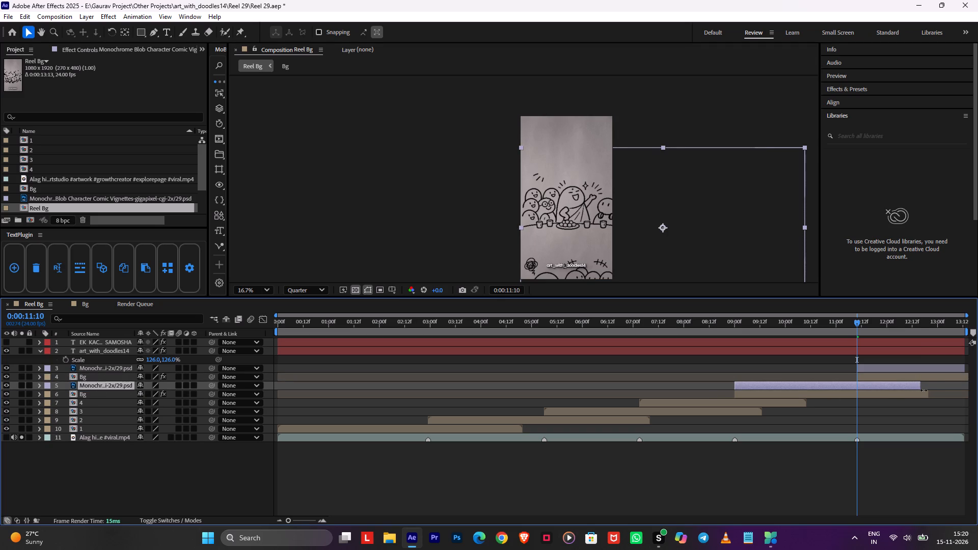
{"action": "left_click_drag", "start_coordinate": [923, 390], "coordinate": [928, 390]}
Pre-compose the fifth scene's drawing and Bg layers into a composition named 5.
{"action": "left_click", "coordinate": [907, 390], "text": "shift"}
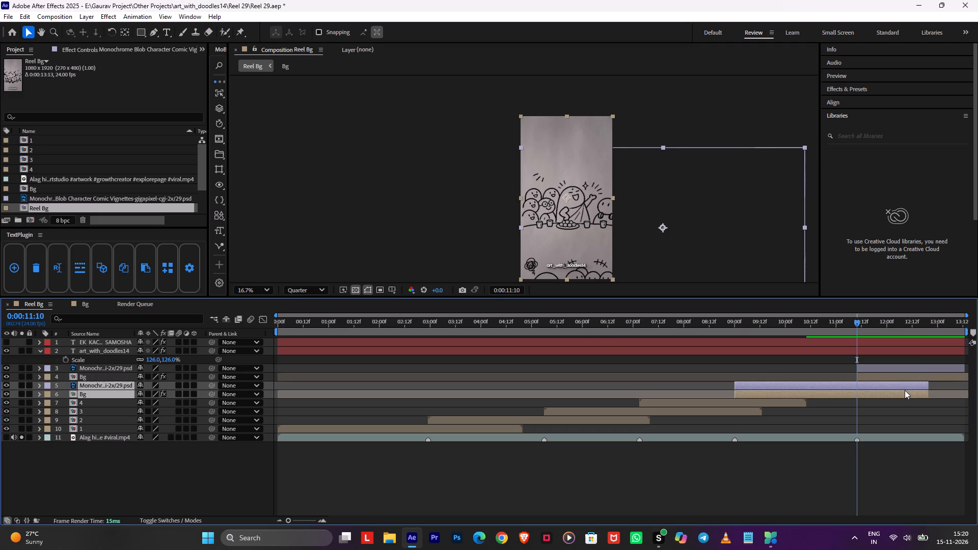
{"action": "key", "text": "ctrl+shift+c"}
{"action": "key", "text": "5"}
{"action": "key", "text": "Return"}
Pre-compose the last scene's drawing and Bg layers into a composition named 6, moving all attributes.
{"action": "left_click", "coordinate": [902, 364]}
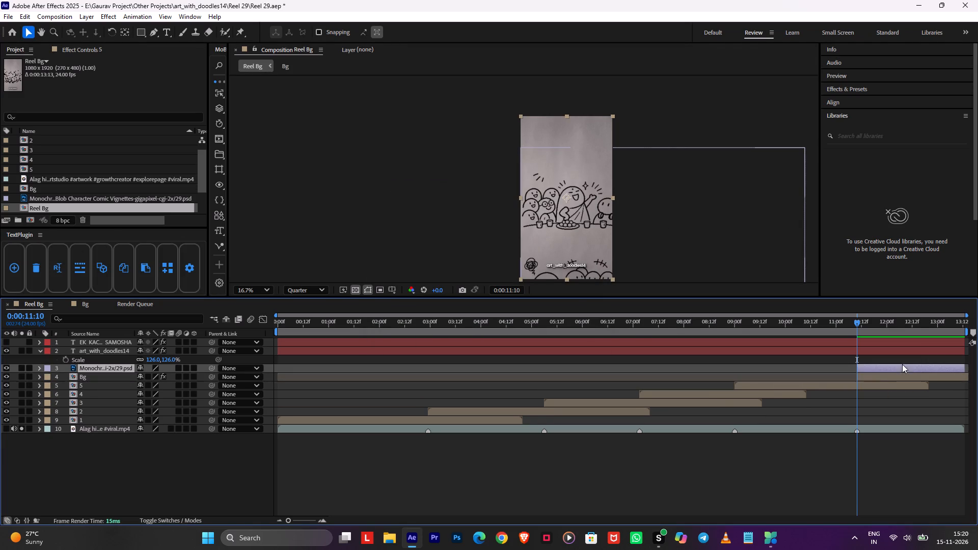
{"action": "left_click", "coordinate": [891, 377], "text": "shift"}
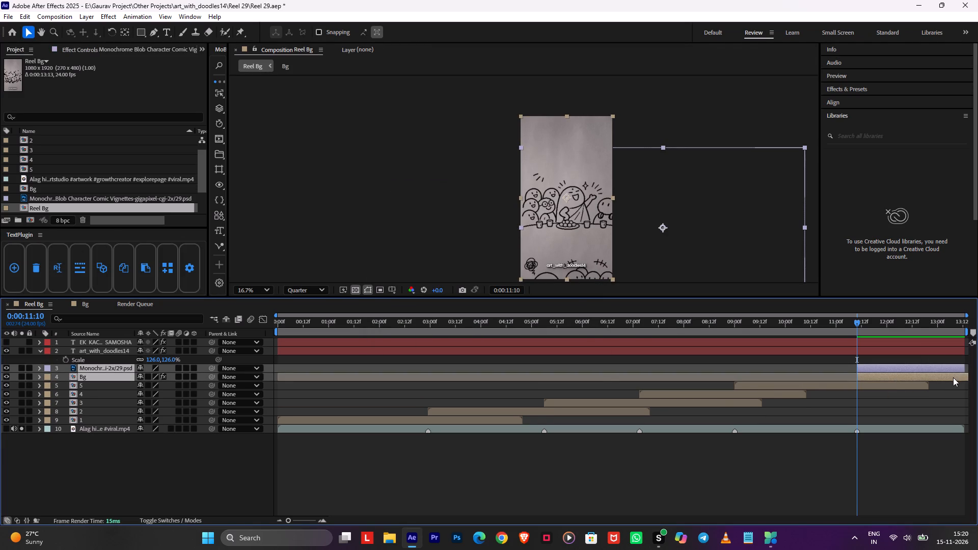
{"action": "key", "text": "ctrl+shift+c"}
{"action": "key", "text": "6"}
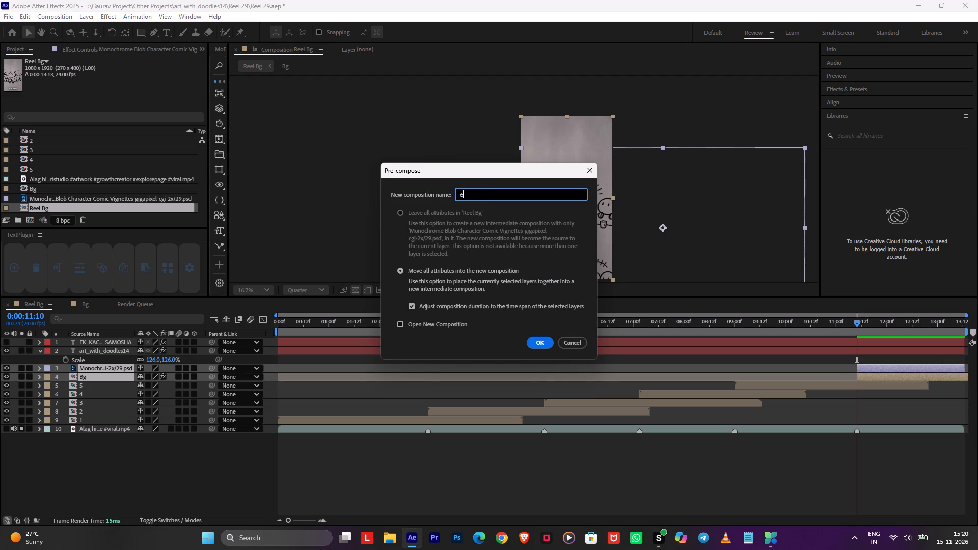
{"action": "key", "text": "Return"}
Return the current time to the start of the Reel Bg composition and save the project.
{"action": "left_click_drag", "start_coordinate": [839, 325], "coordinate": [117, 363]}
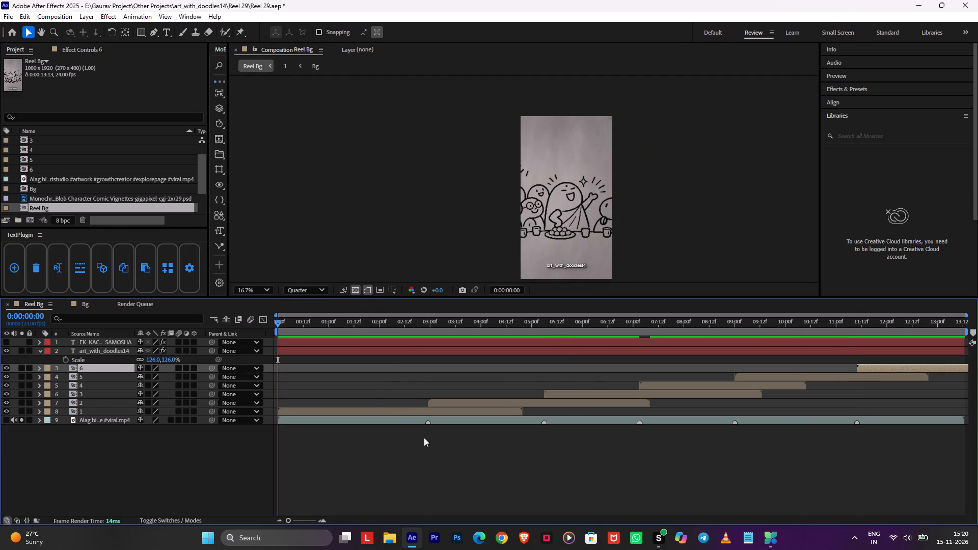
{"action": "left_click", "coordinate": [418, 457]}
{"action": "key", "text": "ctrl+s"}
{"action": "type", "text": "1"}
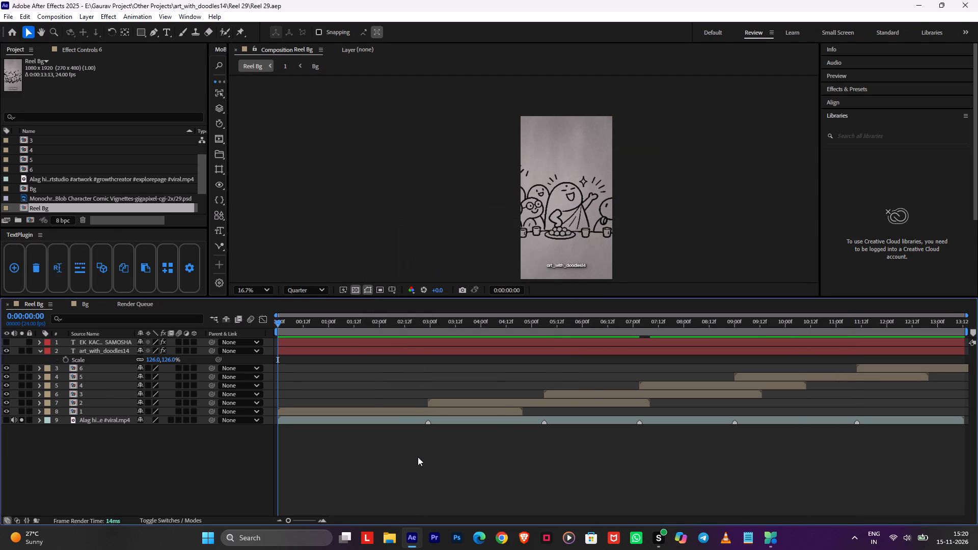
Preview the Reel Bg composition from its start.
{"action": "key", "text": "space"}
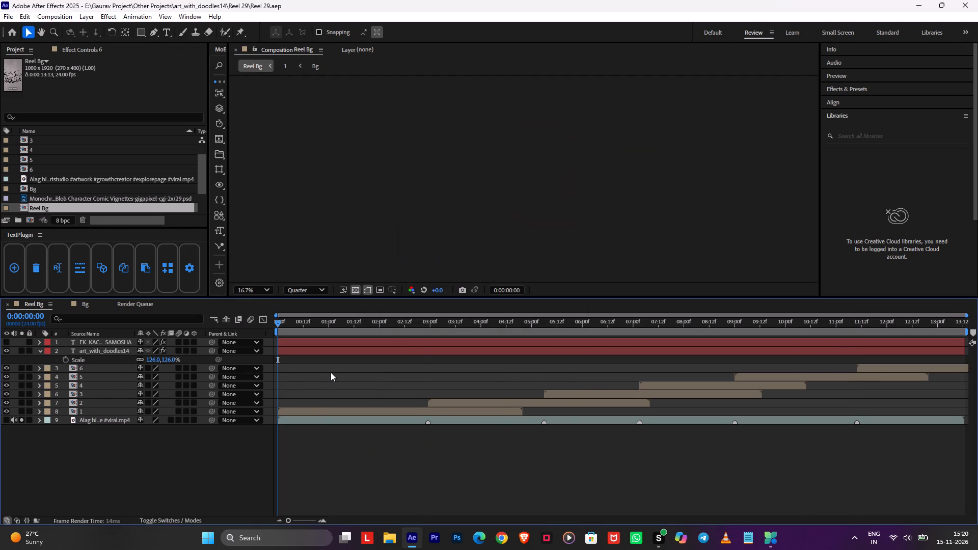
{"action": "left_click", "coordinate": [331, 372]}
Switch to Microsoft PC Manager and run a PC boost to free memory.
{"action": "left_click", "coordinate": [771, 542]}
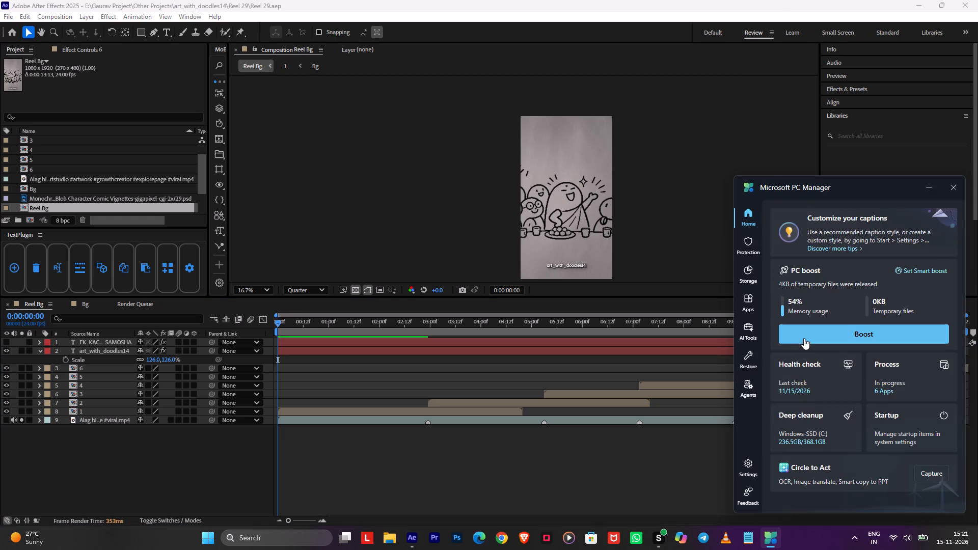
{"action": "left_click", "coordinate": [804, 334]}
{"action": "left_click", "coordinate": [367, 386]}
Play back the opening of the Reel Bg composition from the start.
{"action": "key", "text": "space"}
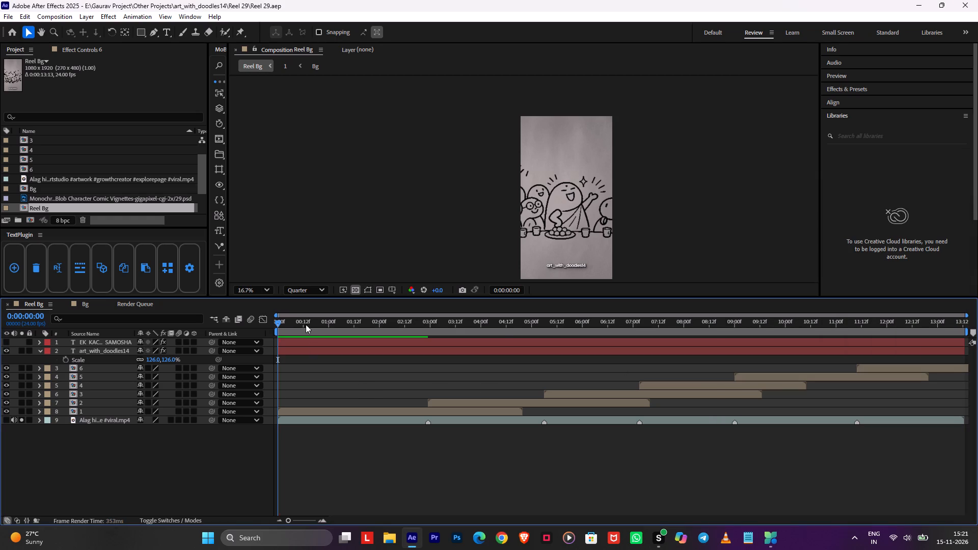
{"action": "left_click_drag", "start_coordinate": [306, 322], "coordinate": [216, 334]}
{"action": "key", "text": "space"}
{"action": "key", "text": "space"}
Open composition 1 at its first frame and add a null object above the drawing layer.
{"action": "double_click", "coordinate": [307, 411]}
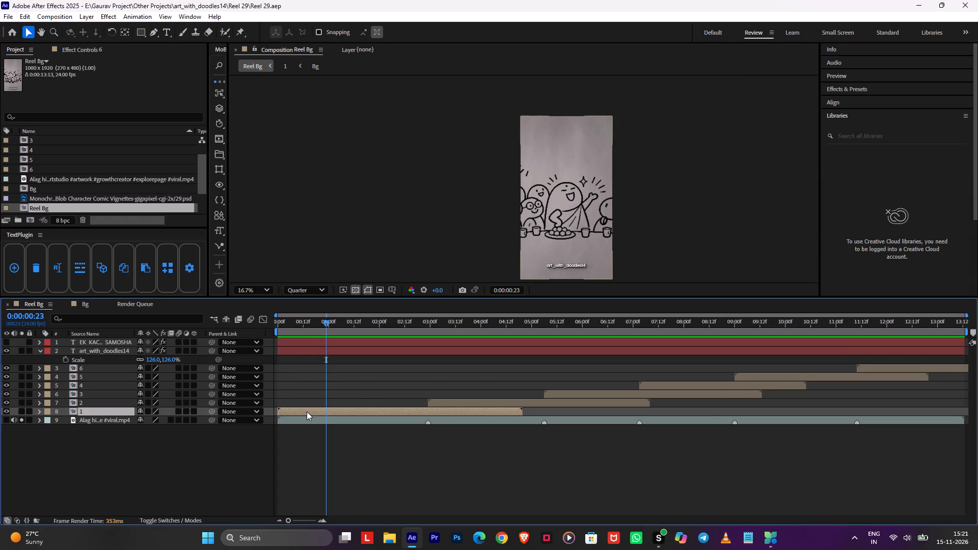
{"action": "left_click_drag", "start_coordinate": [316, 322], "coordinate": [202, 336]}
{"action": "left_click", "coordinate": [332, 344]}
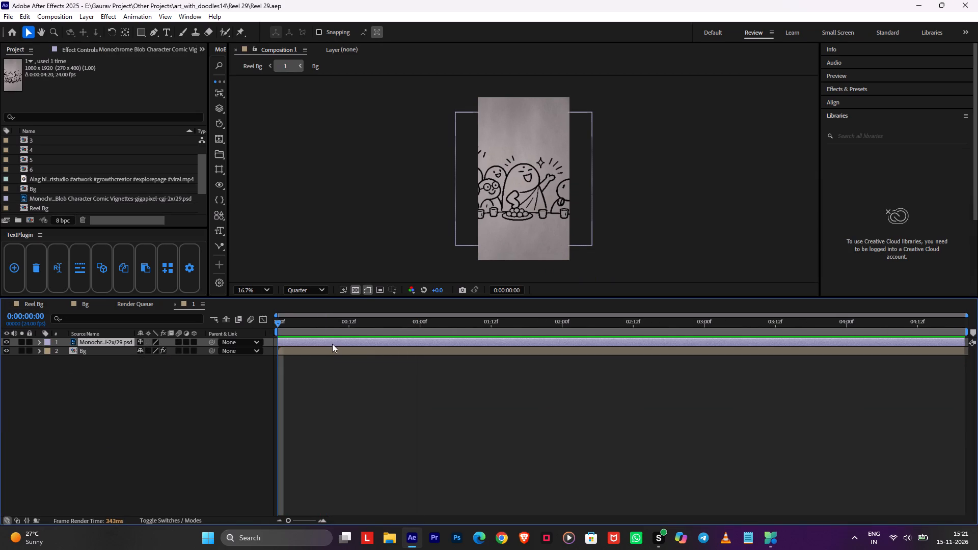
{"action": "key", "text": "ctrl+alt+shift+y"}
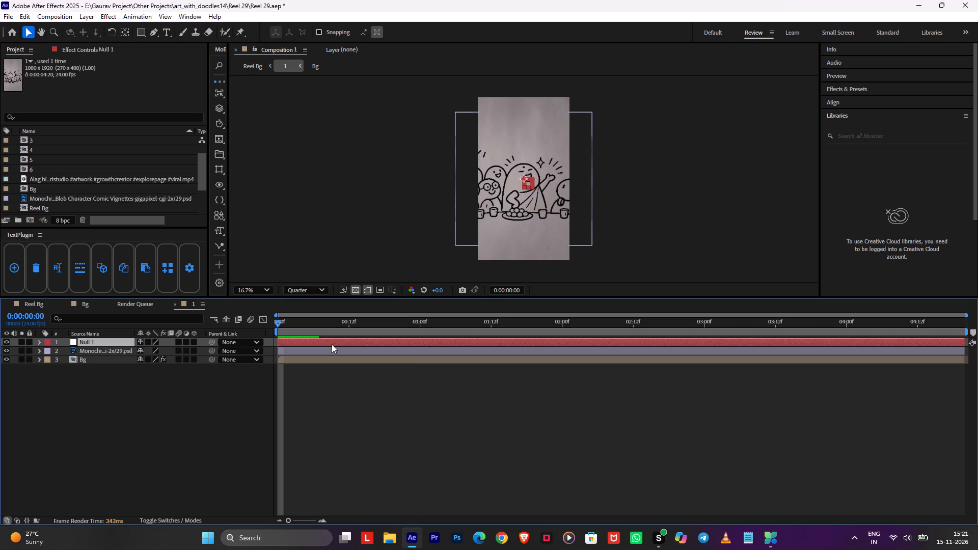
Add a camera to composition 1 and make the null, drawing and Bg layers 3D.
{"action": "key", "text": "ctrl+alt+shift+c"}
{"action": "key", "text": "shift+Return"}
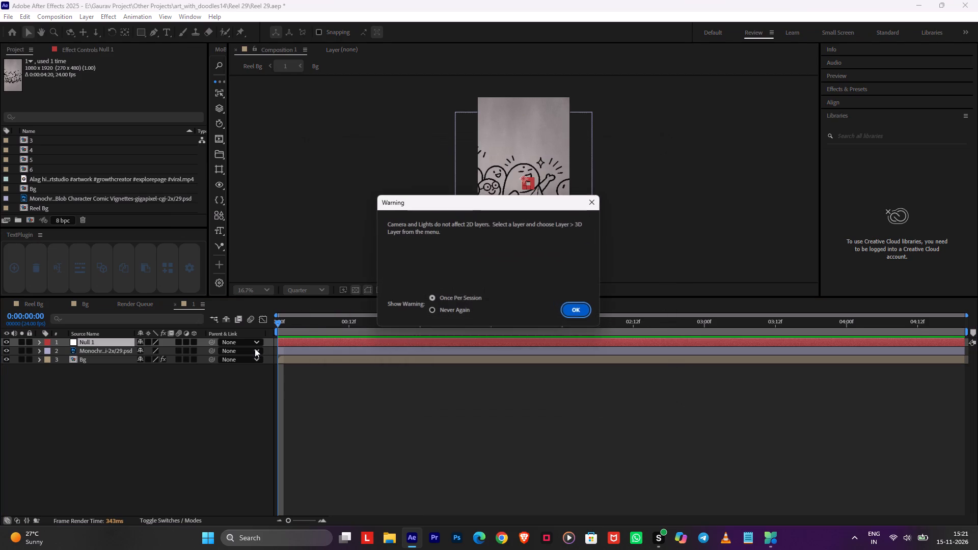
{"action": "left_click", "coordinate": [569, 309], "text": "shift"}
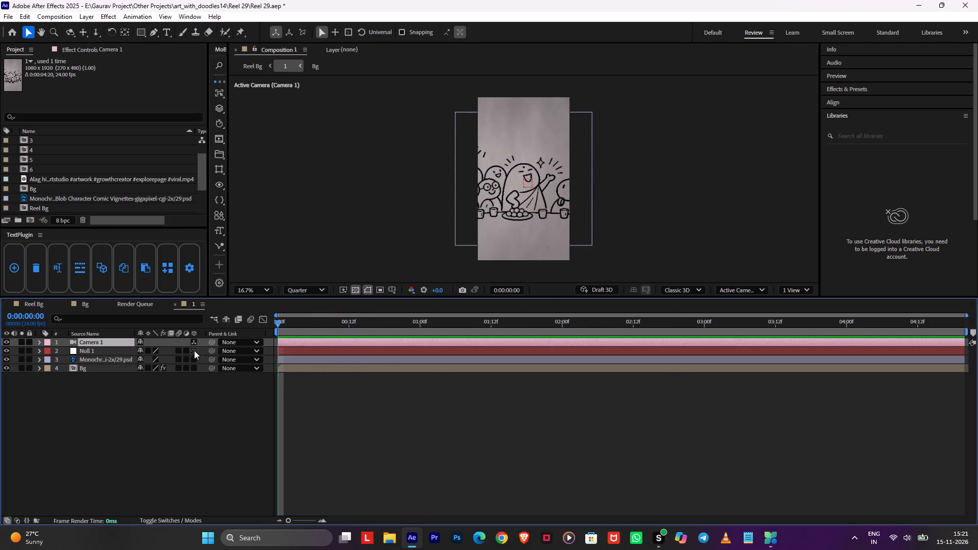
{"action": "left_click_drag", "start_coordinate": [194, 352], "coordinate": [195, 380], "text": "shift"}
Parent the camera to the null object and place the camera layer directly below the null.
{"action": "left_click_drag", "start_coordinate": [215, 345], "coordinate": [205, 351], "text": "shift"}
{"action": "left_click_drag", "start_coordinate": [113, 344], "coordinate": [111, 352], "text": "shift"}
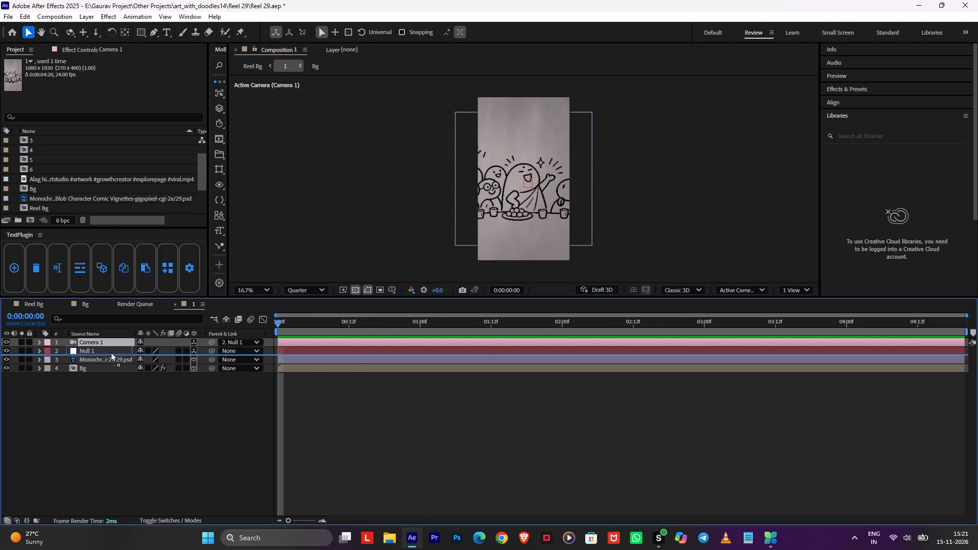
{"action": "left_click_drag", "start_coordinate": [111, 352], "coordinate": [111, 352], "text": "shift"}
Add a Position keyframe to the null at the first frame and set its Z position to 718.
{"action": "left_click", "coordinate": [111, 345], "text": "shift"}
{"action": "key", "text": "shift+p"}
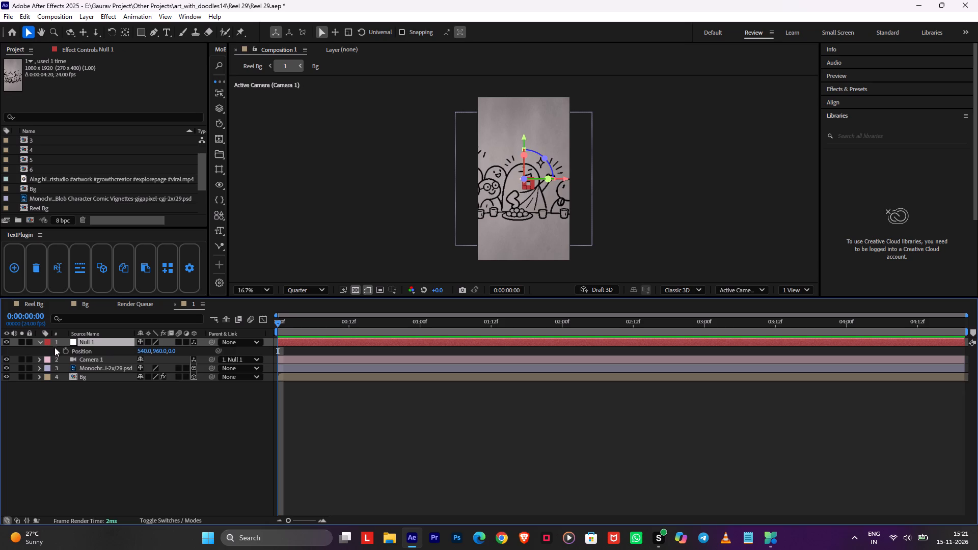
{"action": "left_click", "coordinate": [64, 348], "text": "shift"}
{"action": "left_click_drag", "start_coordinate": [173, 351], "coordinate": [478, 346], "text": "shift"}
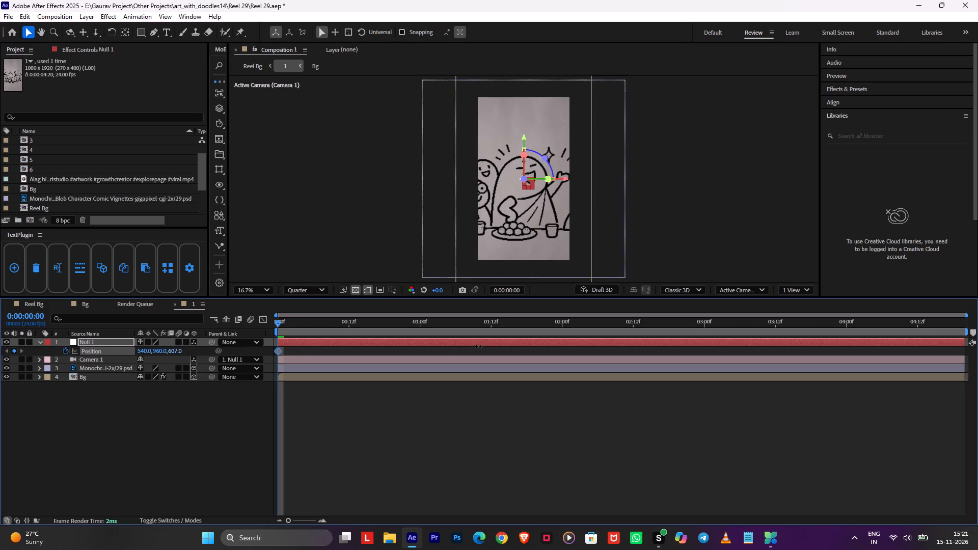
{"action": "left_click_drag", "start_coordinate": [478, 346], "coordinate": [530, 342], "text": "shift"}
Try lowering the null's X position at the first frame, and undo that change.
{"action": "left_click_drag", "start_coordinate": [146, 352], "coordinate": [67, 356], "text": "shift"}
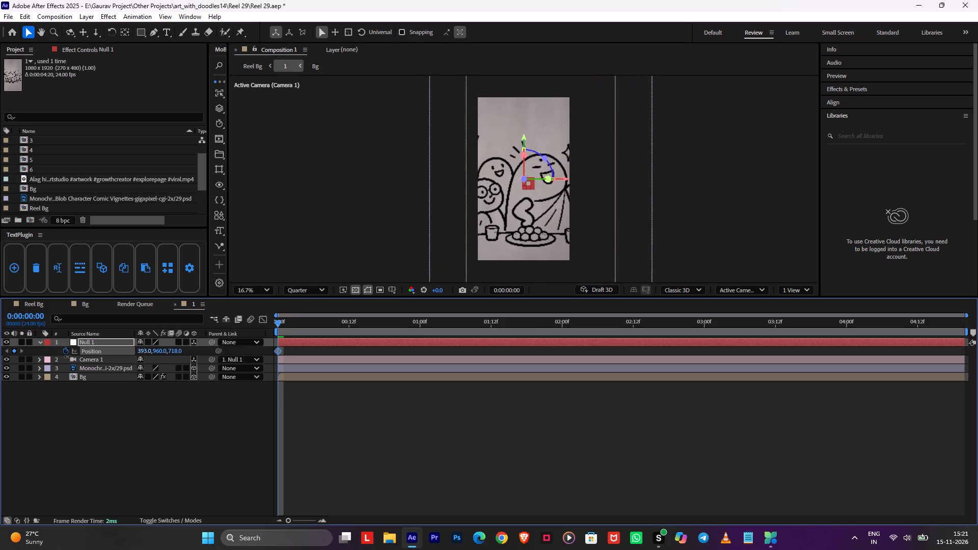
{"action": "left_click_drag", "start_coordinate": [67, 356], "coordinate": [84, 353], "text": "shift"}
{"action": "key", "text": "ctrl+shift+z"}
Check the Scale properties of the layers in composition 1.
{"action": "left_click", "coordinate": [301, 381], "text": "shift"}
{"action": "key", "text": "shift+s"}
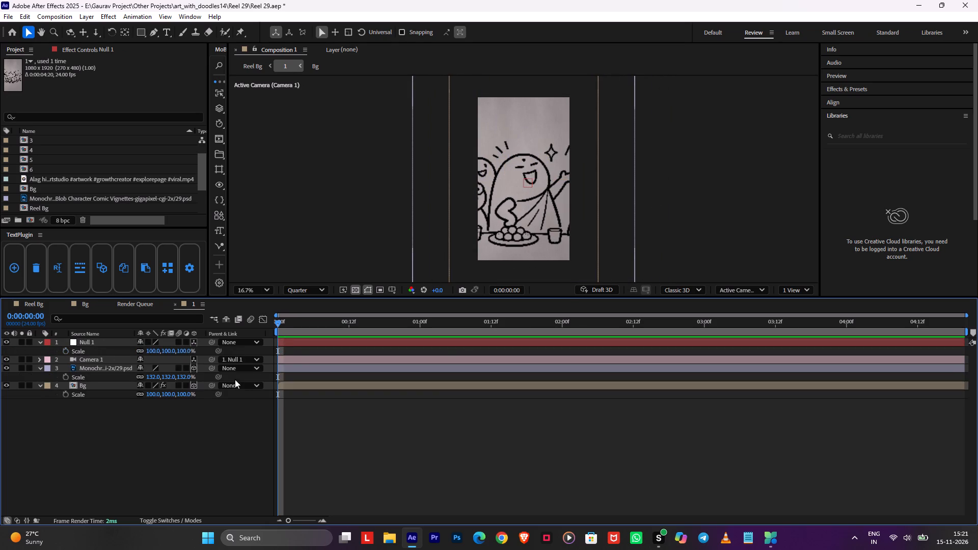
{"action": "key", "text": "shift+s"}
Enlarge the nested Bg composition to 1514 x 2692 px in its composition settings.
{"action": "double_click", "coordinate": [314, 369], "text": "shift"}
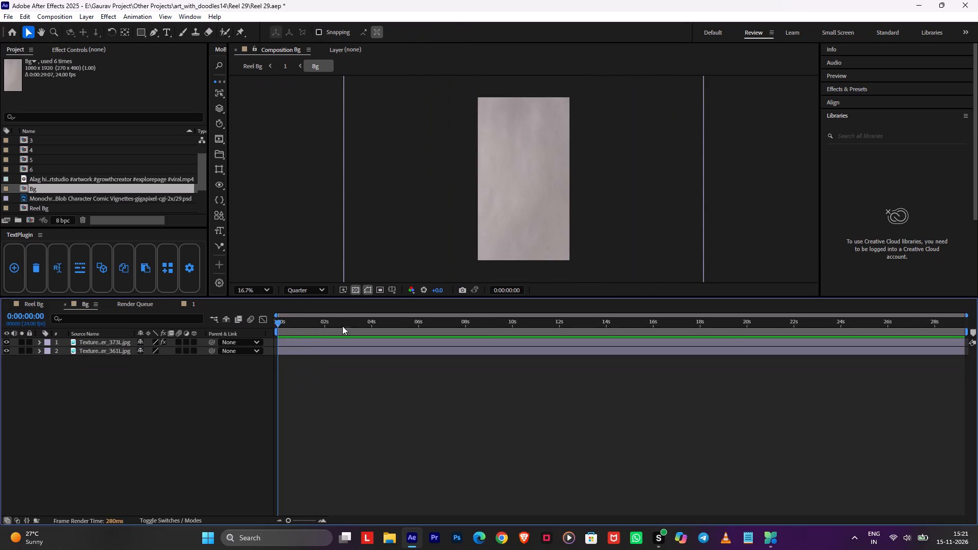
{"action": "scroll", "coordinate": [472, 201], "scroll_direction": "down", "scroll_amount": 1, "text": "shift"}
{"action": "key", "text": "ctrl+shift+k"}
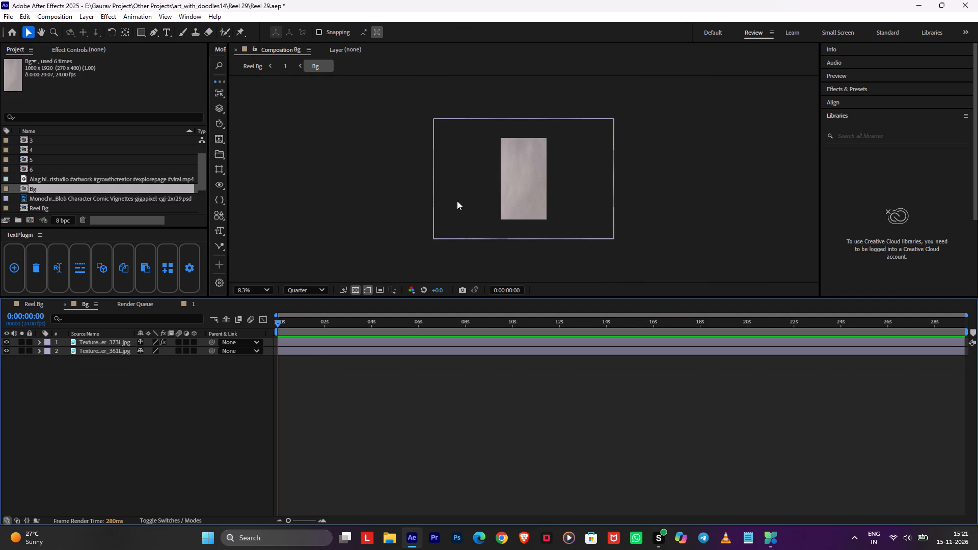
{"action": "left_click", "coordinate": [451, 213], "text": "ctrl+shift"}
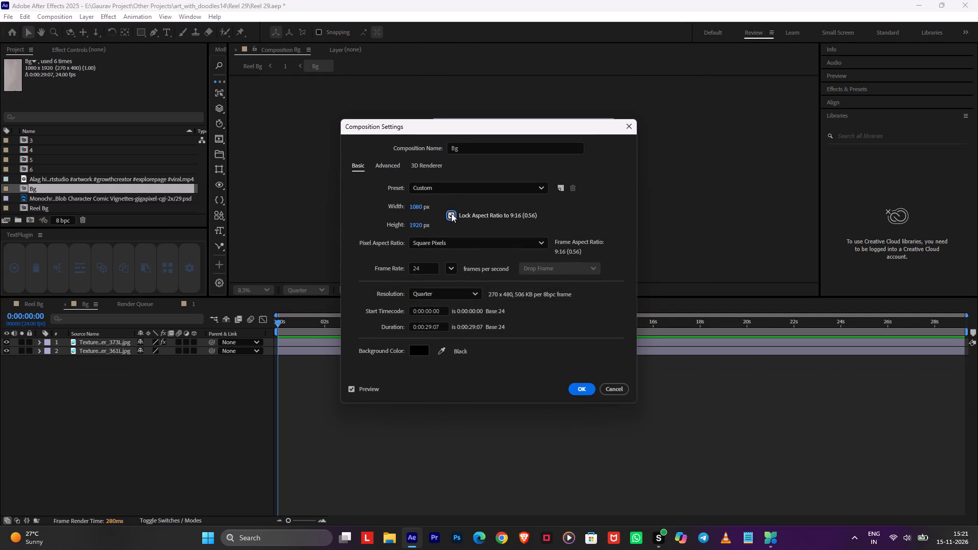
{"action": "left_click_drag", "start_coordinate": [419, 208], "coordinate": [640, 207], "text": "ctrl+shift"}
{"action": "left_click", "coordinate": [581, 387], "text": "ctrl+shift"}
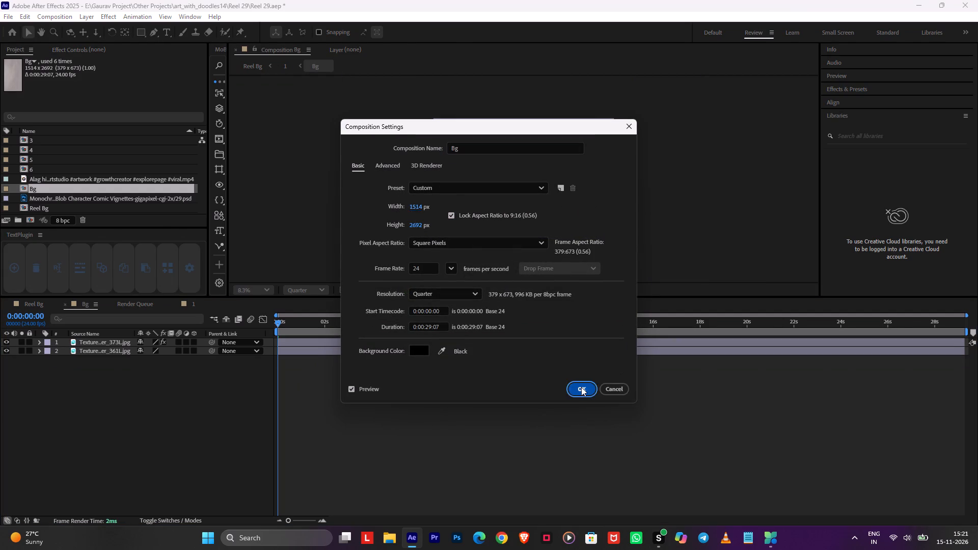
Return to composition 1 and save the project.
{"action": "left_click", "coordinate": [518, 388], "text": "ctrl+shift"}
{"action": "key", "text": "ctrl+shift+Tab"}
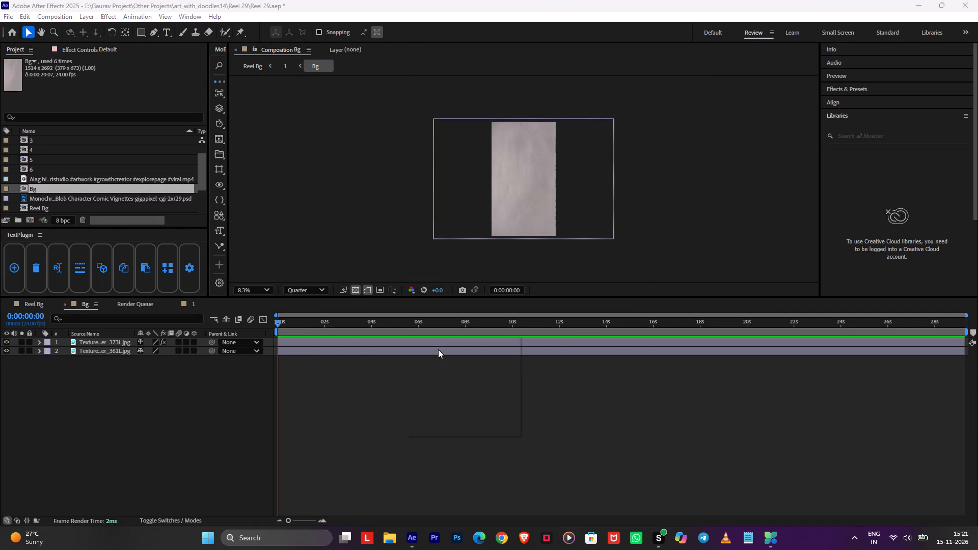
{"action": "left_click", "coordinate": [438, 349], "text": "ctrl+shift"}
{"action": "left_click", "coordinate": [405, 395], "text": "ctrl+shift"}
{"action": "key", "text": "ctrl+shift+s"}
Set the null's X position to 424 in its Position keyframe at the first frame of composition 1.
{"action": "left_click", "coordinate": [372, 364], "text": "shift"}
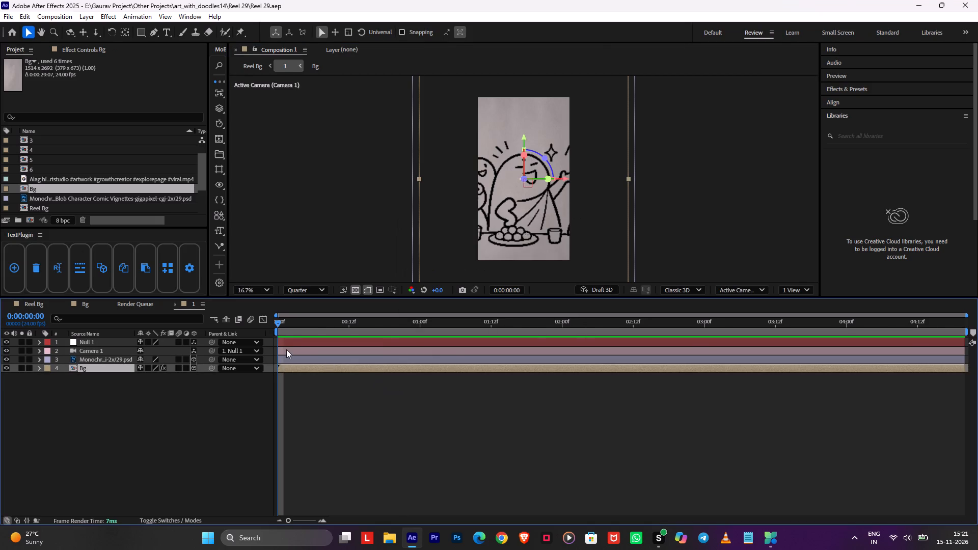
{"action": "left_click_drag", "start_coordinate": [295, 325], "coordinate": [215, 345], "text": "shift"}
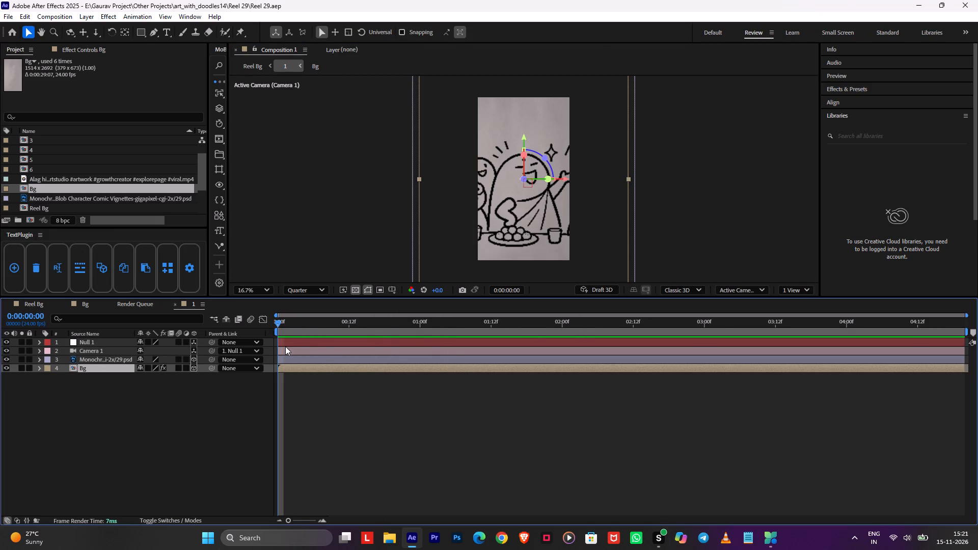
{"action": "left_click", "coordinate": [286, 345], "text": "shift"}
{"action": "key", "text": "shift+p"}
{"action": "left_click_drag", "start_coordinate": [142, 352], "coordinate": [86, 353], "text": "shift"}
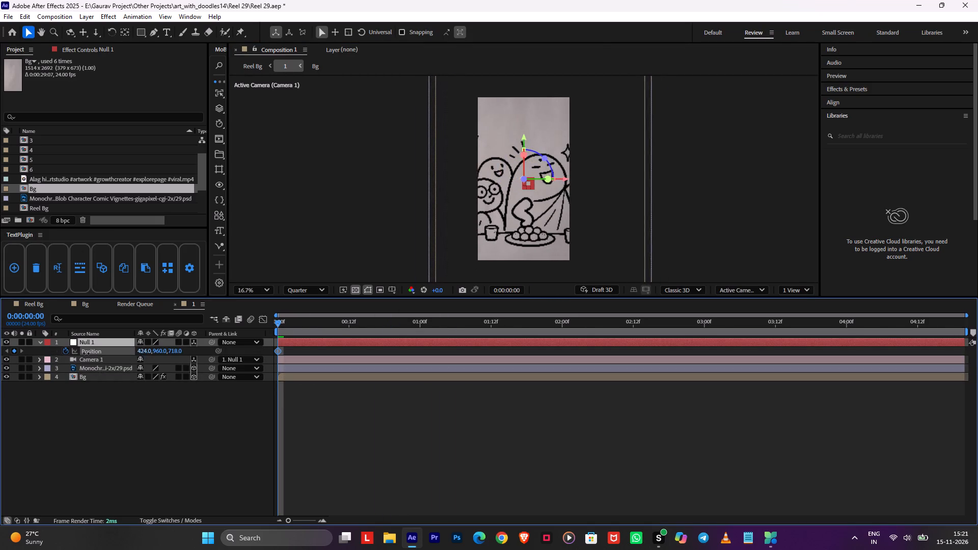
Set the null's X position to 569 and its Z position to 520 at the first frame of composition 1.
{"action": "left_click_drag", "start_coordinate": [86, 353], "coordinate": [157, 352], "text": "shift"}
{"action": "left_click_drag", "start_coordinate": [176, 350], "coordinate": [82, 357], "text": "shift"}
Flip the Monochrome doodle layer horizontally in composition 1.
{"action": "left_click", "coordinate": [298, 371], "text": "shift"}
{"action": "right_click", "coordinate": [301, 367], "text": "shift"}
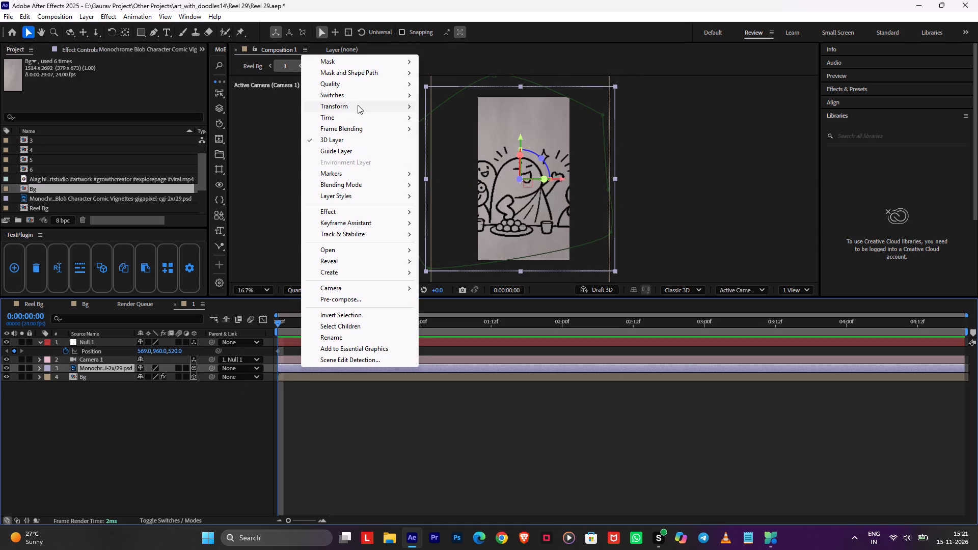
{"action": "left_click", "coordinate": [493, 194], "text": "shift"}
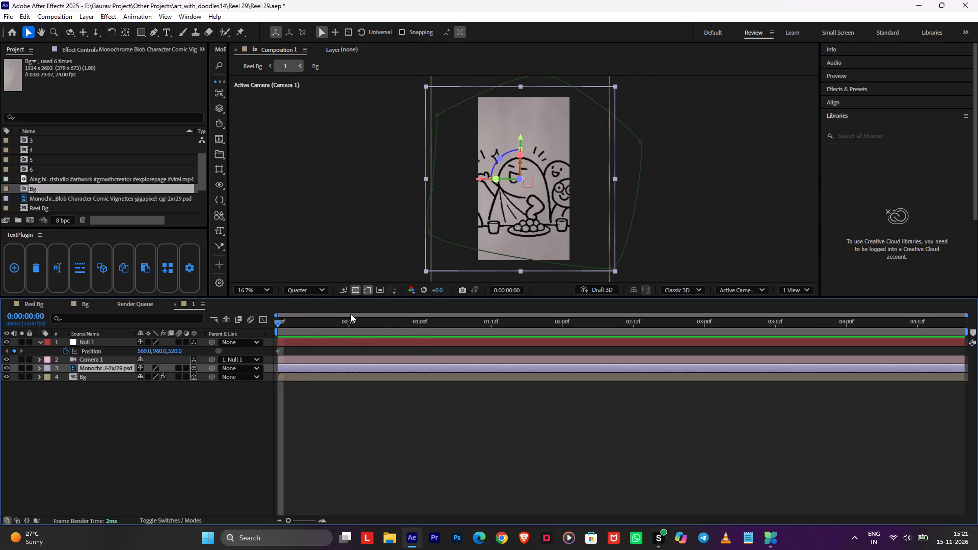
Set the null's X position to 890 in its Position keyframe at the first frame.
{"action": "left_click_drag", "start_coordinate": [291, 327], "coordinate": [222, 332], "text": "shift"}
{"action": "left_click_drag", "start_coordinate": [144, 352], "coordinate": [9, 352], "text": "shift"}
{"action": "left_click_drag", "start_coordinate": [140, 351], "coordinate": [77, 351], "text": "shift"}
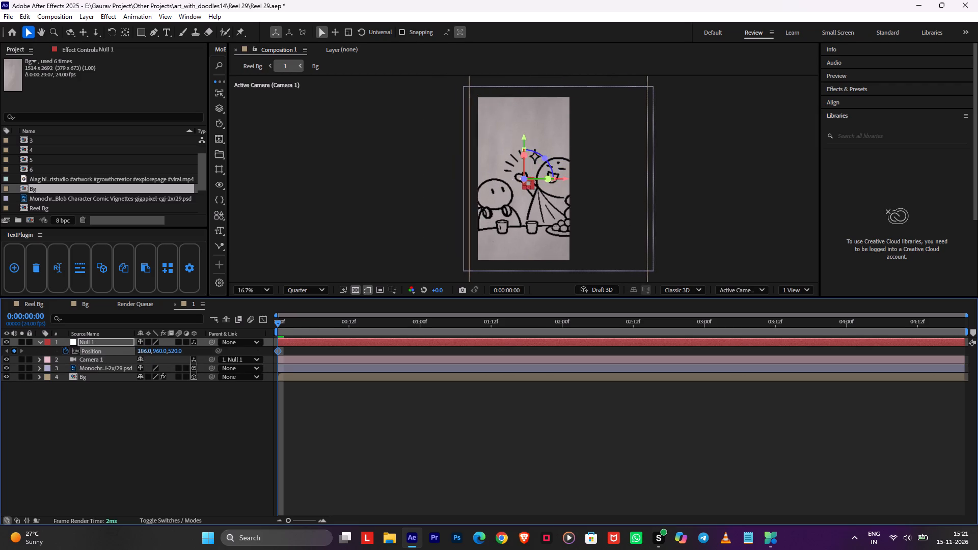
{"action": "left_click_drag", "start_coordinate": [77, 351], "coordinate": [421, 341], "text": "shift"}
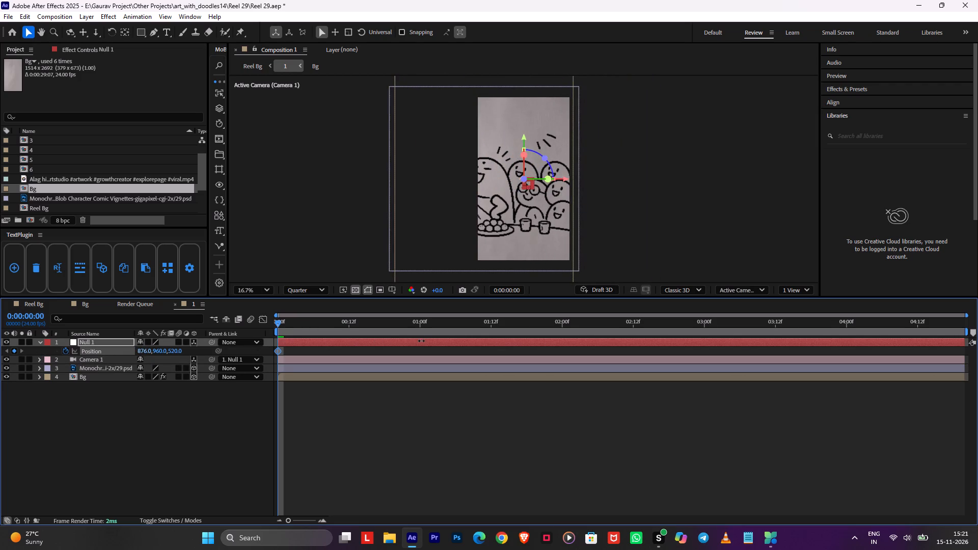
{"action": "left_click_drag", "start_coordinate": [421, 341], "coordinate": [429, 342], "text": "shift"}
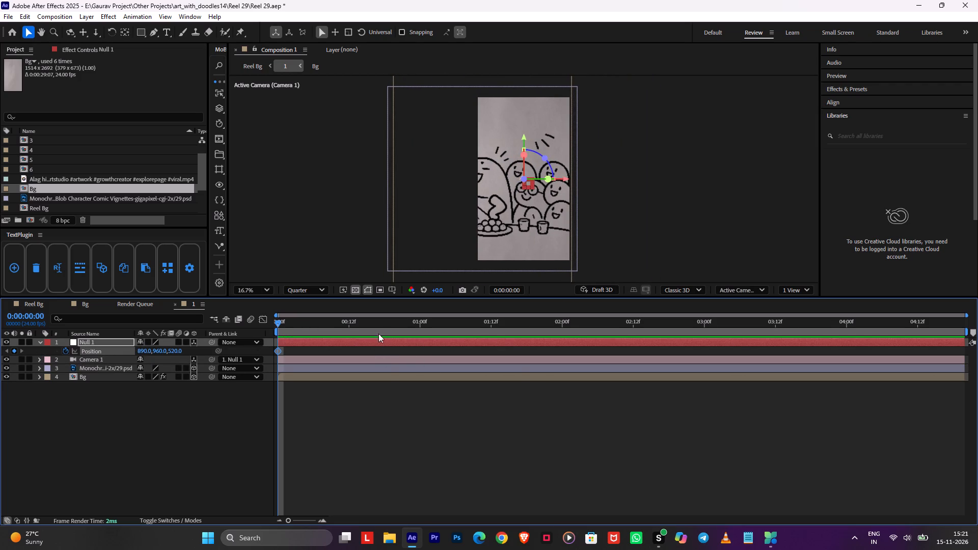
Keyframe the null's X position at 230 at 0:00:02:03.
{"action": "left_click_drag", "start_coordinate": [384, 332], "coordinate": [578, 334], "text": "shift"}
{"action": "key", "text": "shift+Left"}
{"action": "key", "text": "shift+Left"}
{"action": "key", "text": "shift+Left"}
{"action": "key", "text": "shift+Left"}
{"action": "key", "text": "shift+Left"}
{"action": "key", "text": "shift+Left"}
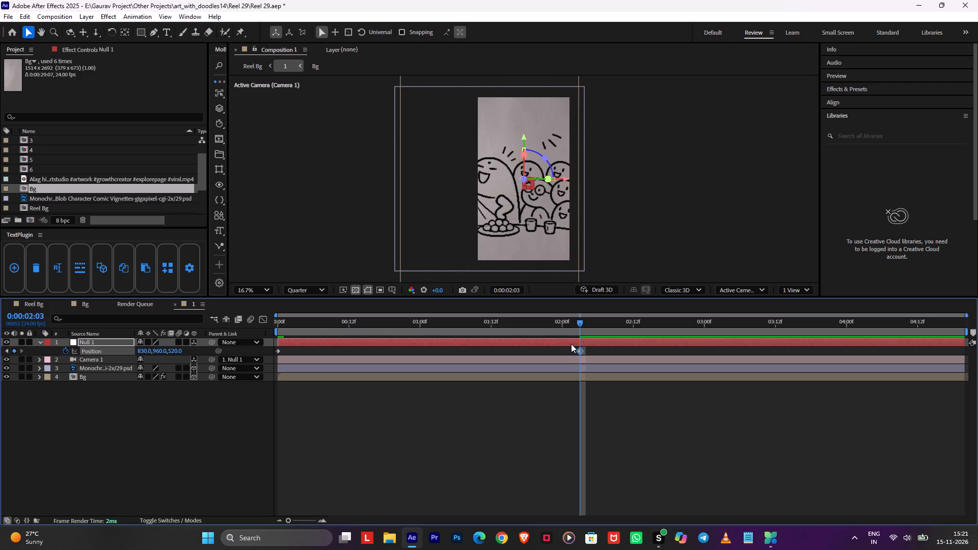
{"action": "key", "text": "shift+Left"}
{"action": "key", "text": "shift+Left"}
{"action": "key", "text": "shift+Left"}
{"action": "key", "text": "shift+Left"}
{"action": "key", "text": "shift+Left"}
{"action": "key", "text": "shift+Left"}
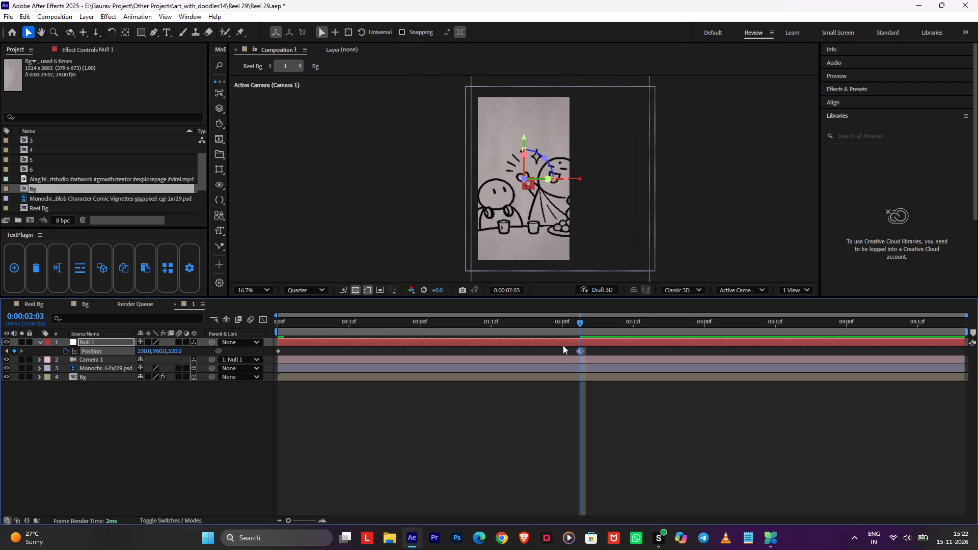
Set the Y position to 1020 in both of the null's Position keyframes together.
{"action": "left_click", "coordinate": [85, 352], "text": "shift"}
{"action": "key", "text": "shift+Up"}
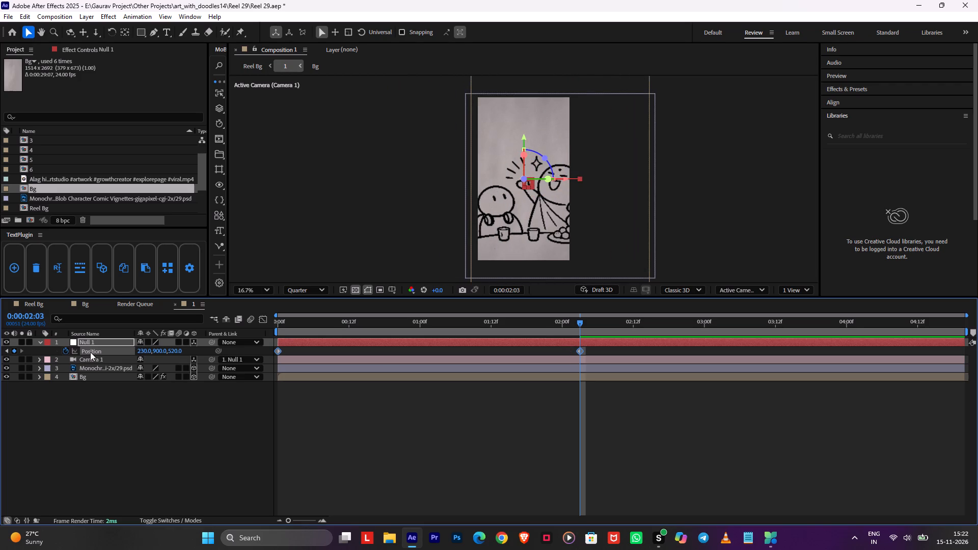
{"action": "key", "text": "shift+Up"}
{"action": "key", "text": "shift+Down"}
{"action": "key", "text": "shift+Down"}
{"action": "key", "text": "shift+Down"}
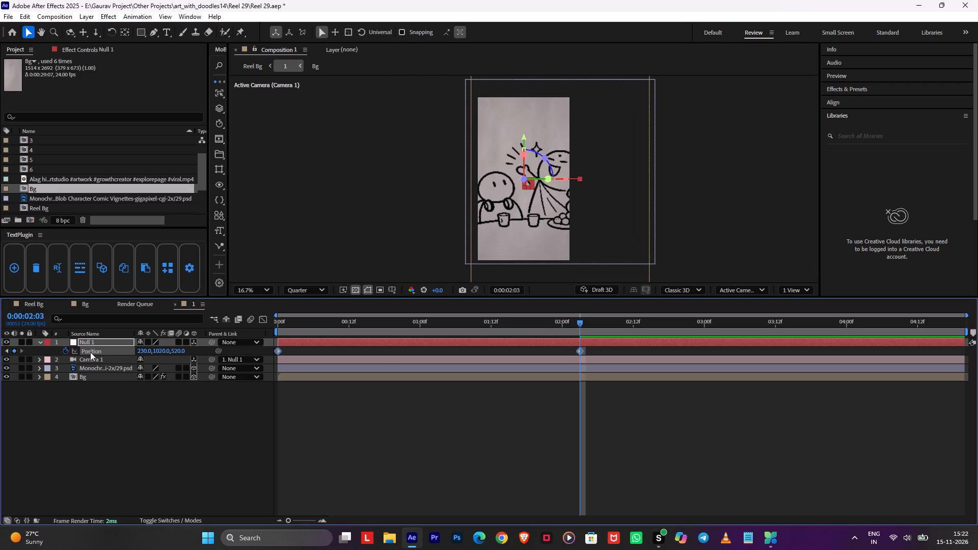
Preview the camera move from the start of composition 1 and save the project.
{"action": "left_click_drag", "start_coordinate": [398, 321], "coordinate": [42, 341], "text": "shift"}
{"action": "left_click", "coordinate": [359, 415], "text": "shift"}
{"action": "key", "text": "shift+space"}
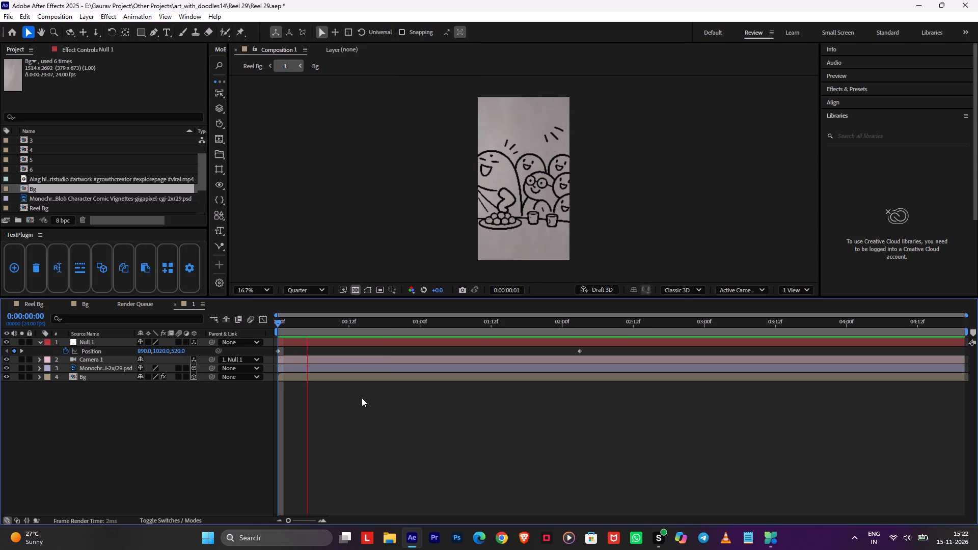
{"action": "key", "text": "ctrl+shift+s"}
{"action": "key", "text": "shift+space"}
Apply Easy Ease In to the null's Position keyframe at 0:00:02:03.
{"action": "left_click_drag", "start_coordinate": [593, 351], "coordinate": [544, 364], "text": "shift"}
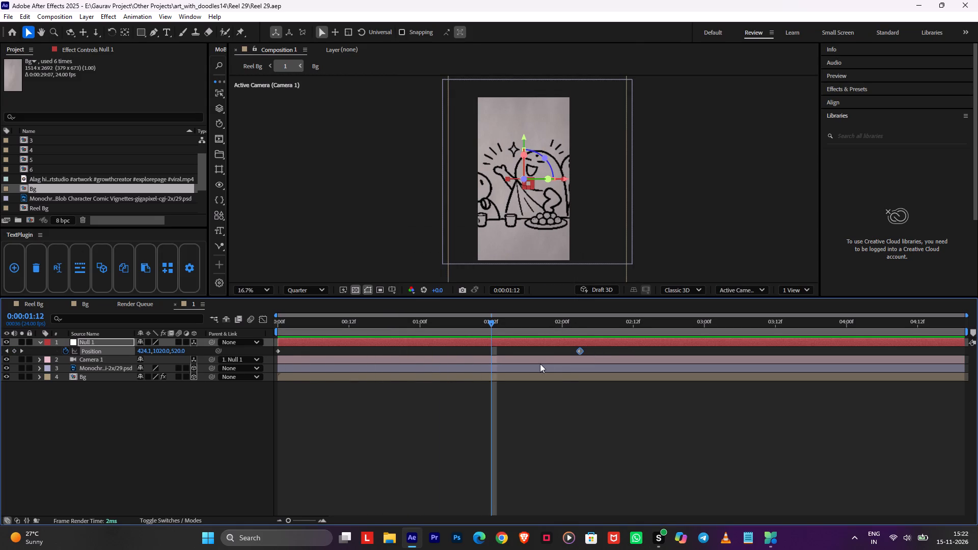
{"action": "key", "text": "shift+F9"}
{"action": "scroll", "coordinate": [587, 360], "scroll_direction": "down", "scroll_amount": 3, "text": "alt+shift"}
{"action": "key", "text": "alt+shift+Tab"}
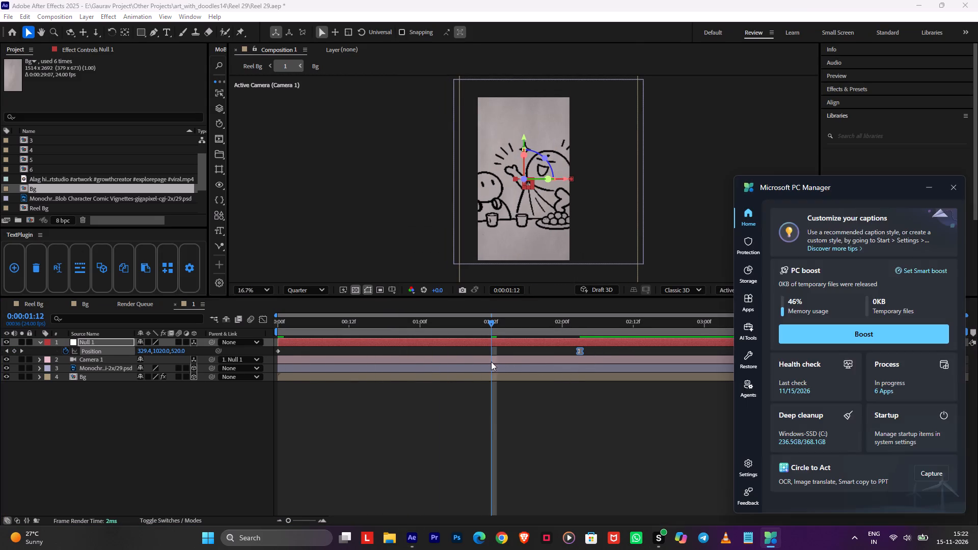
{"action": "left_click", "coordinate": [473, 420], "text": "shift"}
Check composition 1's timing in Reel Bg, and move the null's second Position keyframe to 0:00:04:10 in composition 1.
{"action": "key", "text": "shift+Tab"}
{"action": "left_click", "coordinate": [394, 414], "text": "shift"}
{"action": "left_click_drag", "start_coordinate": [410, 325], "coordinate": [502, 329], "text": "shift"}
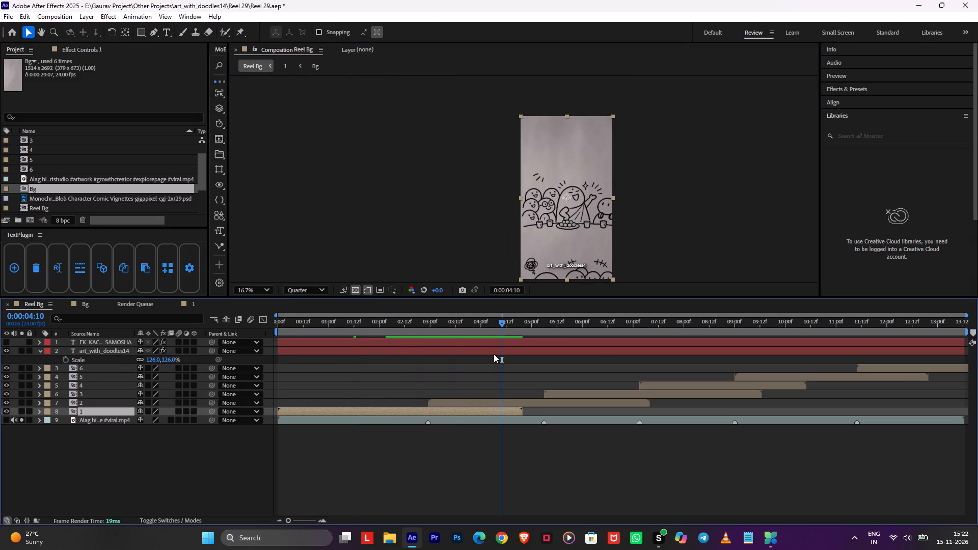
{"action": "double_click", "coordinate": [488, 410]}
{"action": "left_click_drag", "start_coordinate": [579, 350], "coordinate": [923, 345]}
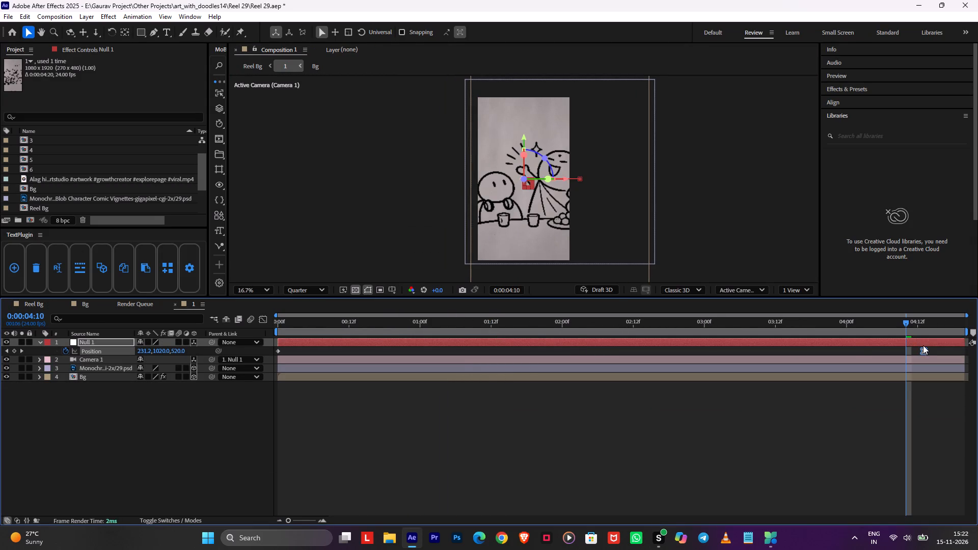
{"action": "left_click_drag", "start_coordinate": [923, 345], "coordinate": [907, 351]}
At 0:00:04:10, set the null's Z position to 132 and increase its X position until the background fills the frame.
{"action": "left_click_drag", "start_coordinate": [180, 350], "coordinate": [179, 350]}
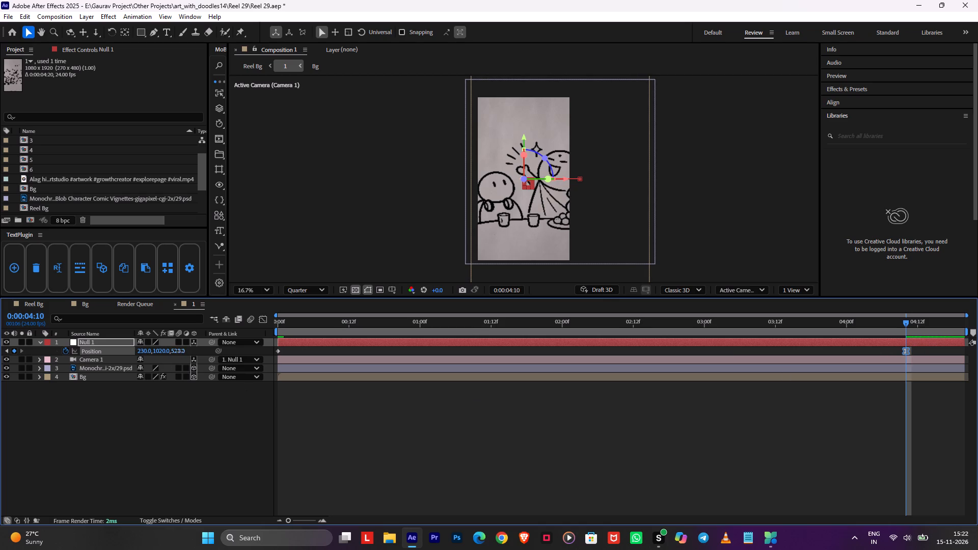
{"action": "left_click_drag", "start_coordinate": [179, 350], "coordinate": [0, 368]}
{"action": "left_click", "coordinate": [289, 378]}
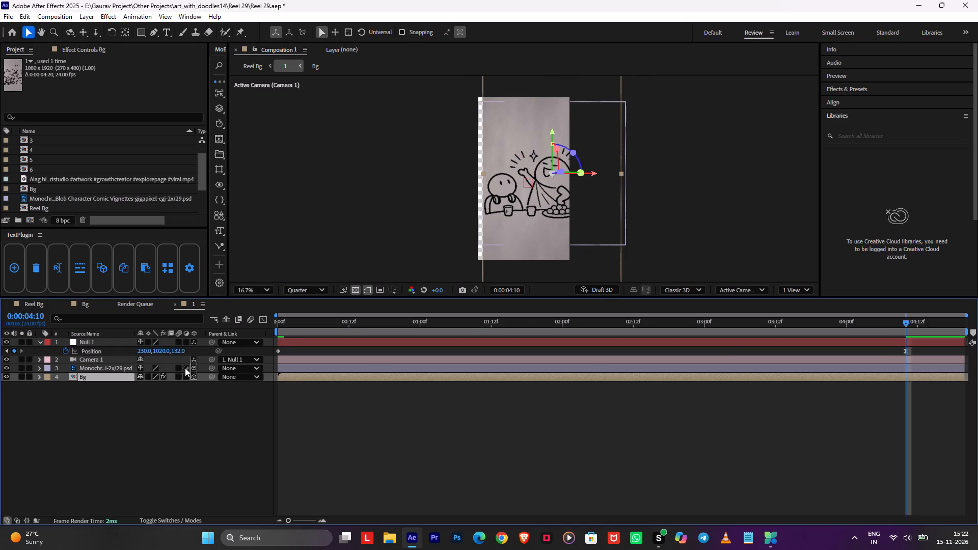
{"action": "left_click_drag", "start_coordinate": [141, 353], "coordinate": [260, 354]}
Preview composition 1 from its first frame and save the project.
{"action": "left_click_drag", "start_coordinate": [321, 329], "coordinate": [147, 342]}
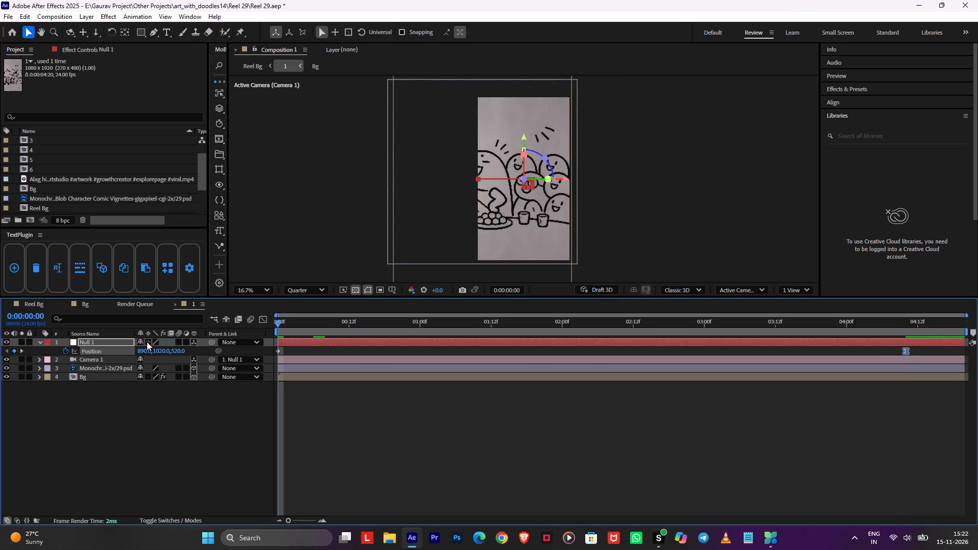
{"action": "key", "text": "space"}
{"action": "key", "text": "ctrl+s"}
Review composition 1's camera move within Reel Bg up to the 0:00:02:23 marker.
{"action": "key", "text": "Tab"}
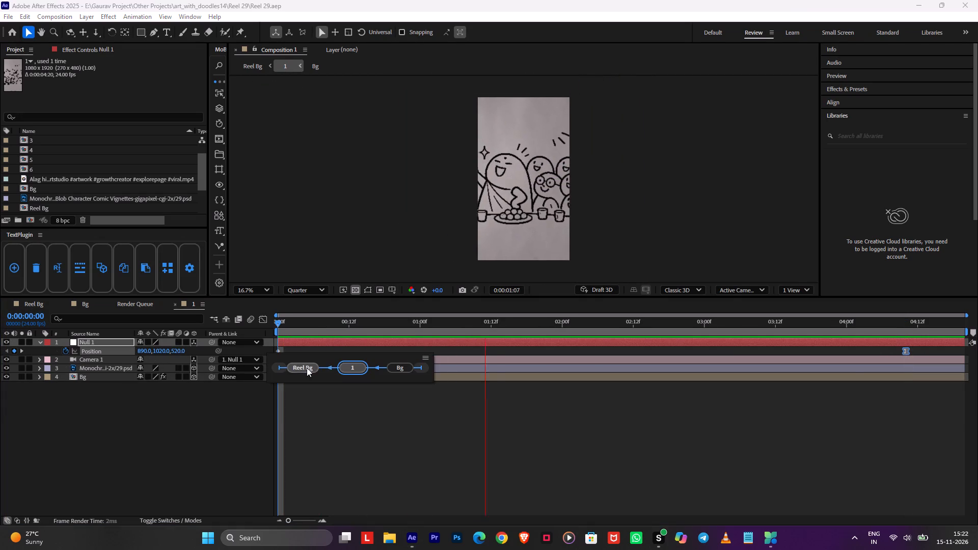
{"action": "left_click", "coordinate": [298, 366]}
{"action": "key", "text": "space"}
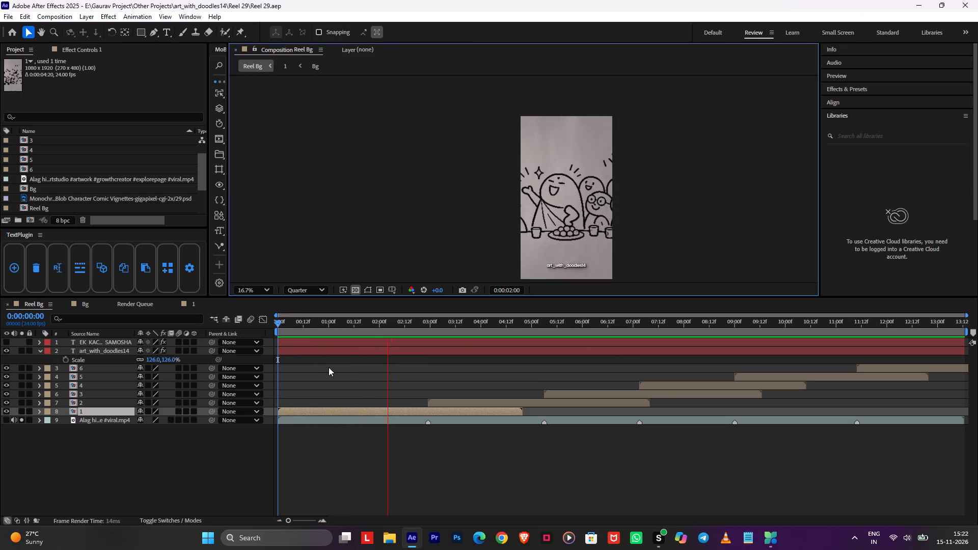
{"action": "left_click_drag", "start_coordinate": [417, 324], "coordinate": [423, 324]}
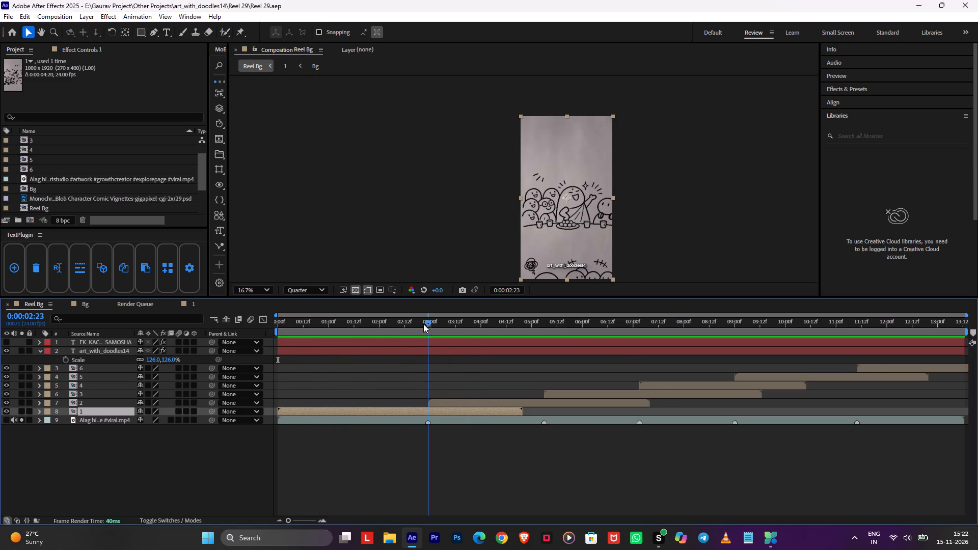
{"action": "left_click_drag", "start_coordinate": [423, 324], "coordinate": [324, 345]}
{"action": "key", "text": "space"}
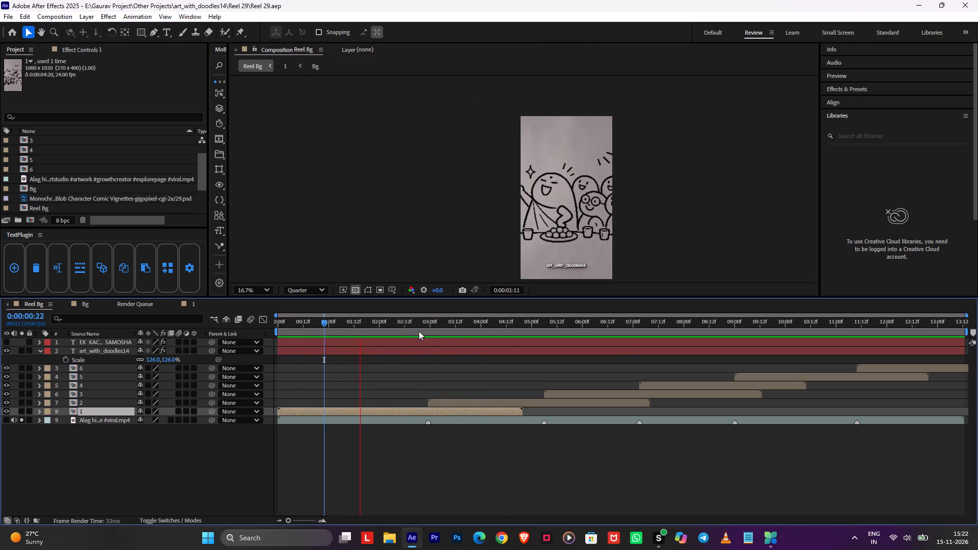
{"action": "left_click_drag", "start_coordinate": [421, 327], "coordinate": [426, 327]}
Open composition 1's Monochrome doodle layer in the Layer viewer, framed on the table scene.
{"action": "double_click", "coordinate": [423, 410]}
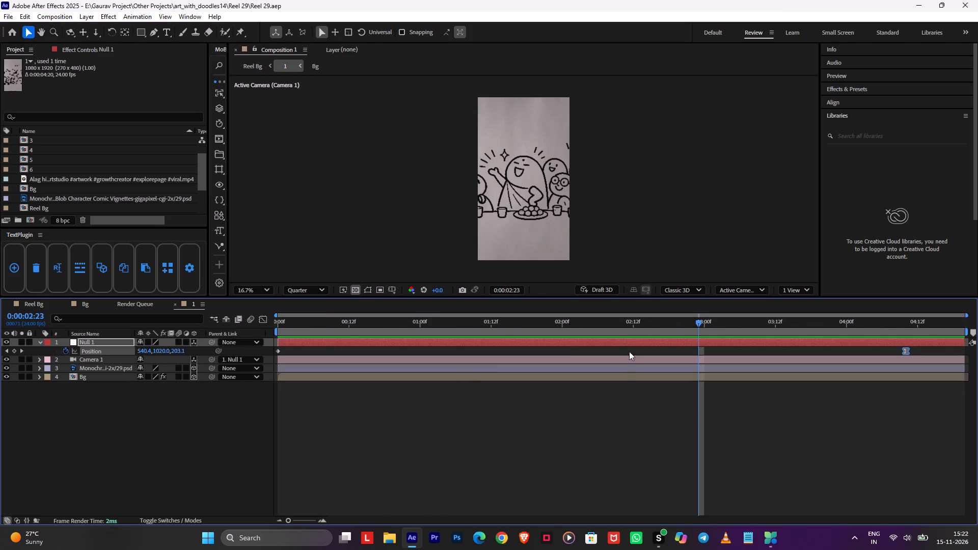
{"action": "double_click", "coordinate": [618, 371]}
{"action": "scroll", "coordinate": [437, 103], "scroll_direction": "up", "scroll_amount": 2}
{"action": "key", "text": "space"}
{"action": "key", "text": "space"}
{"action": "key", "text": "space"}
{"action": "key", "text": "space"}
{"action": "key", "text": "space"}
{"action": "key", "text": "space"}
{"action": "key", "text": "space"}
{"action": "key", "text": "space"}
{"action": "key", "text": "space"}
{"action": "left_click_drag", "start_coordinate": [393, 103], "coordinate": [397, 113]}
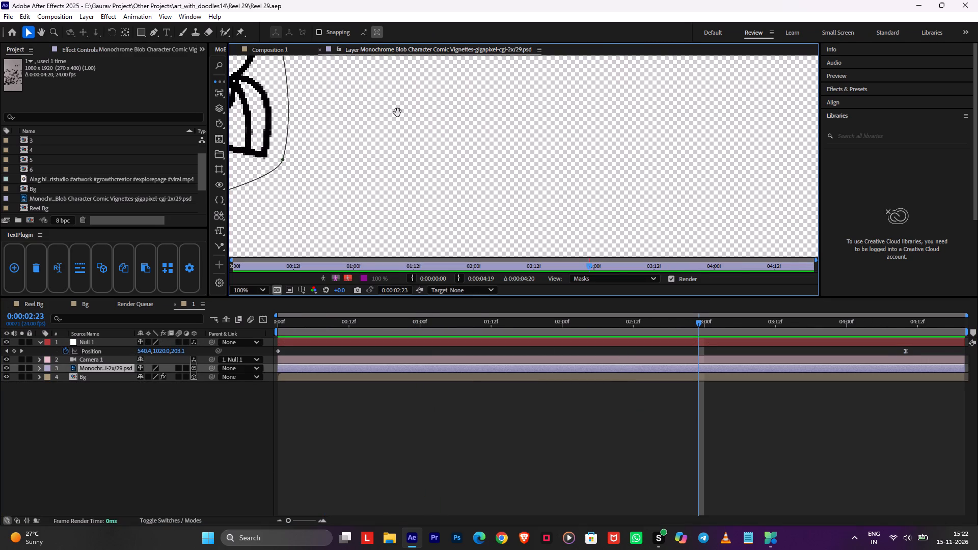
{"action": "left_click_drag", "start_coordinate": [397, 113], "coordinate": [678, 236]}
{"action": "scroll", "coordinate": [475, 135], "scroll_direction": "down", "scroll_amount": 1, "text": "alt"}
{"action": "key", "text": "space"}
{"action": "left_click_drag", "start_coordinate": [411, 127], "coordinate": [486, 171]}
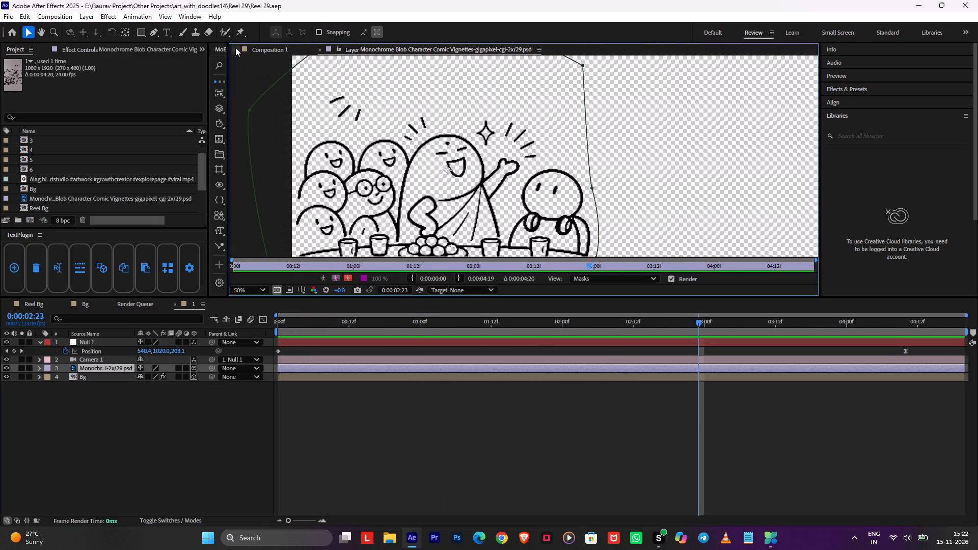
Erase the accent lines between the sparkle and the central figure's raised hand with the Eraser tool, using a smaller brush.
{"action": "left_click", "coordinate": [209, 32]}
{"action": "scroll", "coordinate": [560, 144], "scroll_direction": "up", "scroll_amount": 1, "text": "alt"}
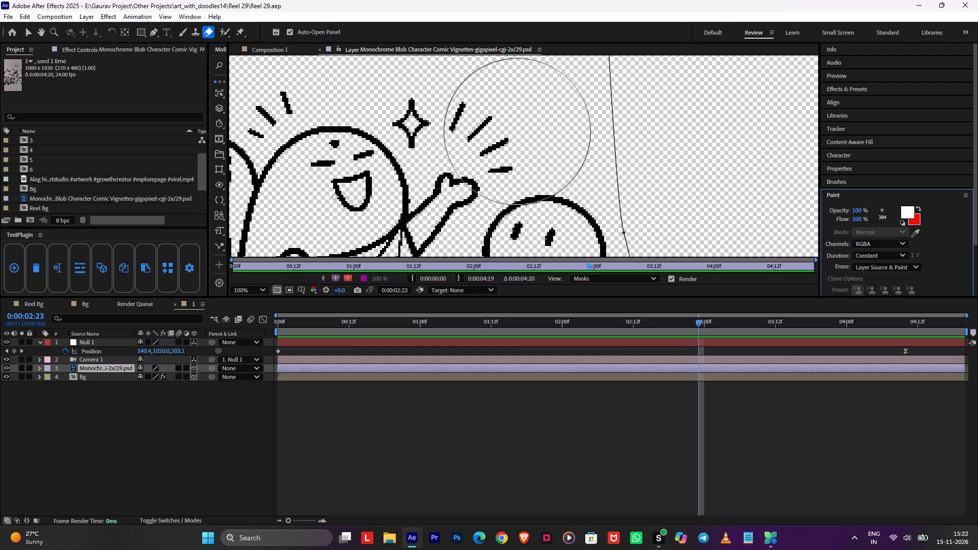
{"action": "right_click_drag", "start_coordinate": [517, 125], "coordinate": [500, 123], "text": "ctrl"}
{"action": "left_click_drag", "start_coordinate": [500, 123], "coordinate": [404, 129], "text": "ctrl"}
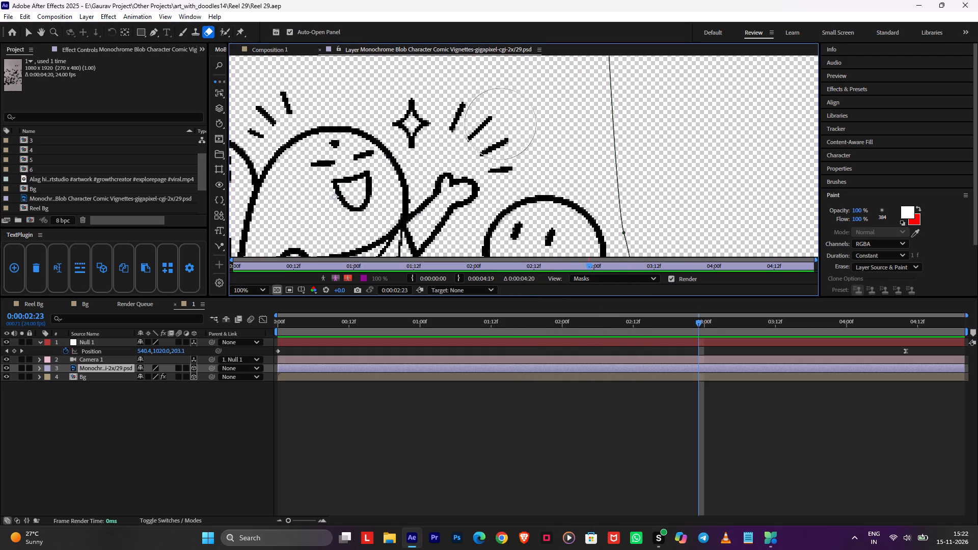
{"action": "left_click_drag", "start_coordinate": [404, 129], "coordinate": [376, 135], "text": "ctrl"}
{"action": "left_click_drag", "start_coordinate": [464, 103], "coordinate": [454, 134]}
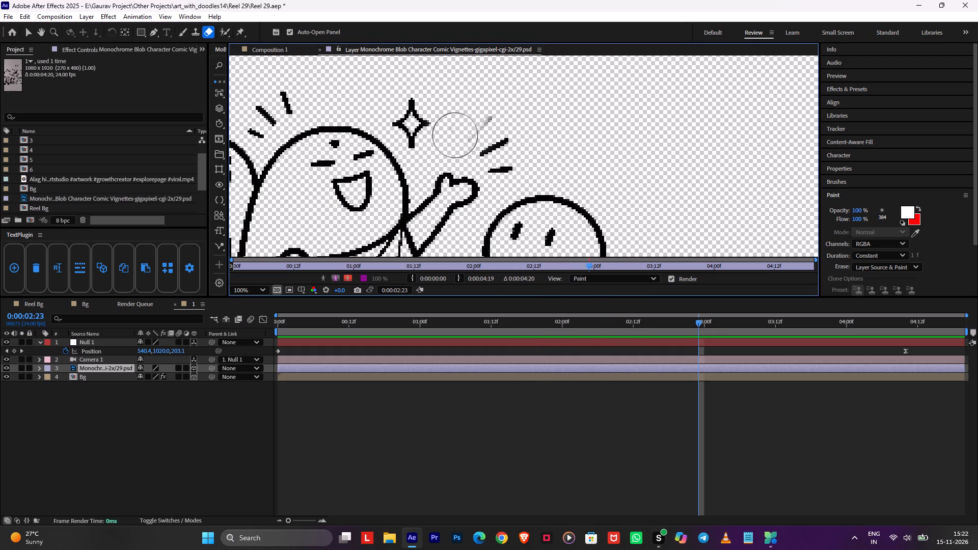
{"action": "left_click_drag", "start_coordinate": [454, 134], "coordinate": [492, 157]}
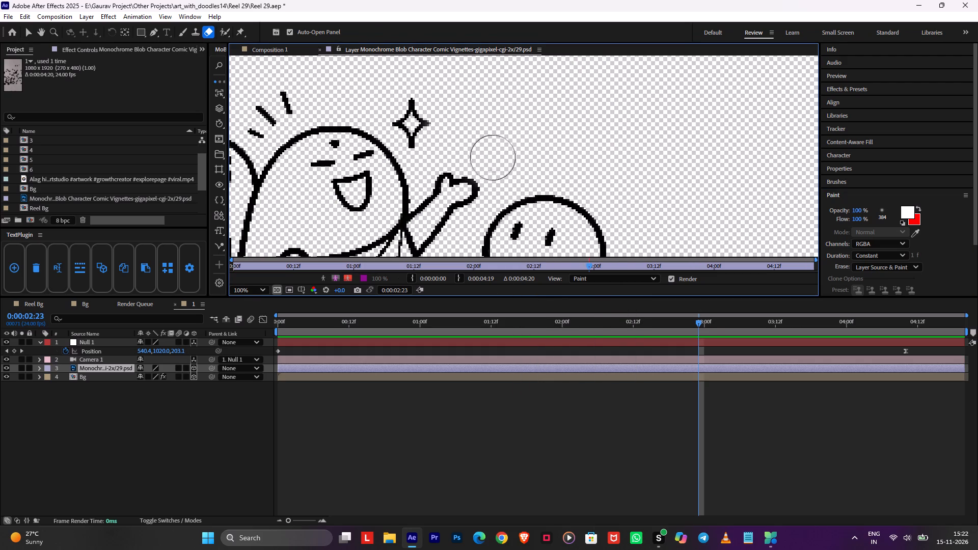
{"action": "left_click_drag", "start_coordinate": [492, 157], "coordinate": [548, 147]}
Erase the three accent lines above the central figure's head with a smaller eraser brush.
{"action": "key", "text": "space"}
{"action": "key", "text": "space"}
{"action": "key", "text": "space"}
{"action": "key", "text": "space"}
{"action": "key", "text": "space"}
{"action": "left_click_drag", "start_coordinate": [407, 140], "coordinate": [637, 146]}
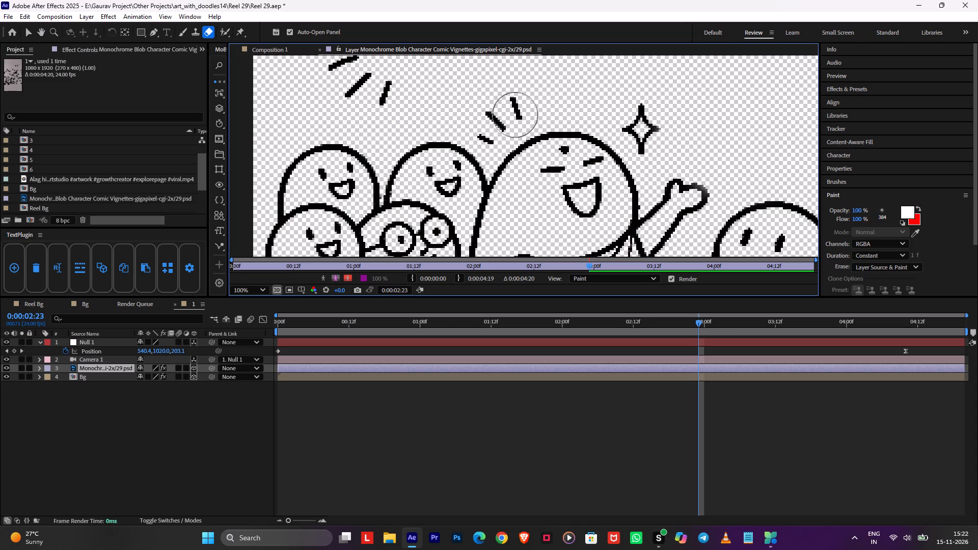
{"action": "left_click_drag", "start_coordinate": [514, 114], "coordinate": [481, 107], "text": "ctrl"}
{"action": "left_click_drag", "start_coordinate": [493, 93], "coordinate": [496, 122]}
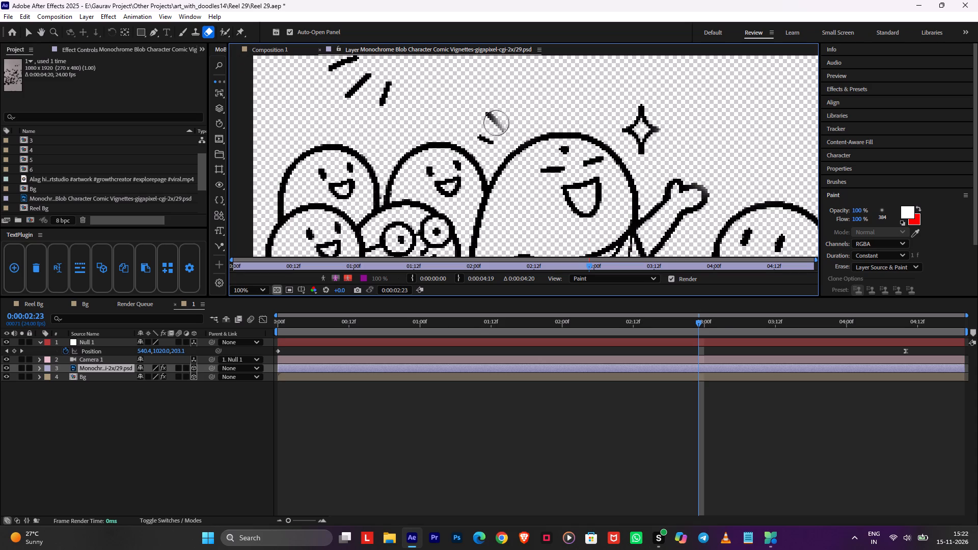
{"action": "left_click_drag", "start_coordinate": [496, 122], "coordinate": [485, 134]}
{"action": "left_click_drag", "start_coordinate": [485, 134], "coordinate": [485, 113]}
Erase the accent lines above the group of smiling figures in the doodle layer.
{"action": "key", "text": "space"}
{"action": "key", "text": "space"}
{"action": "key", "text": "space"}
{"action": "key", "text": "space"}
{"action": "key", "text": "space"}
{"action": "left_click_drag", "start_coordinate": [464, 91], "coordinate": [569, 208]}
{"action": "left_click_drag", "start_coordinate": [505, 207], "coordinate": [458, 197]}
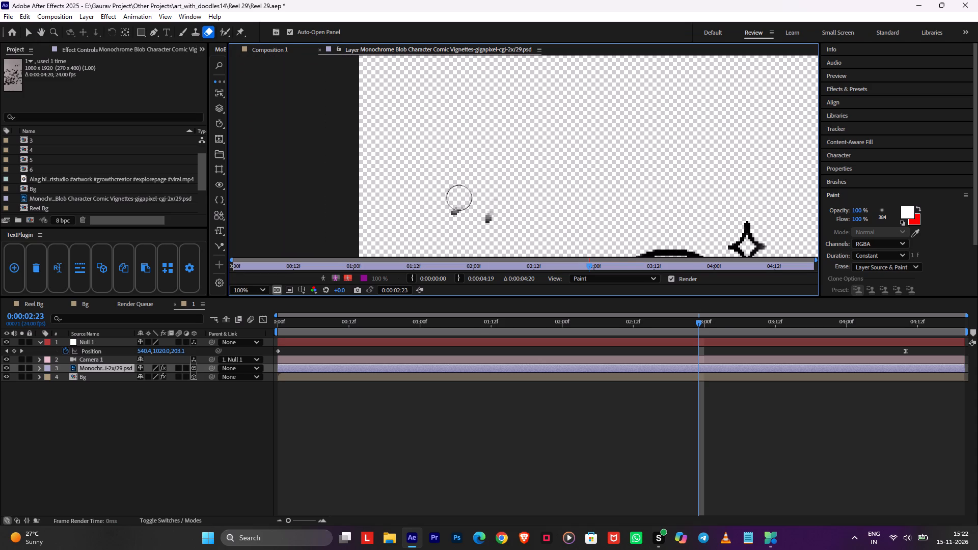
{"action": "left_click_drag", "start_coordinate": [458, 197], "coordinate": [411, 196]}
{"action": "key", "text": "u"}
Close the layer view, slide composition 1's doodle layer earlier in time, and stretch its end to the composition's end.
{"action": "left_click", "coordinate": [320, 52]}
{"action": "left_click_drag", "start_coordinate": [341, 324], "coordinate": [35, 343]}
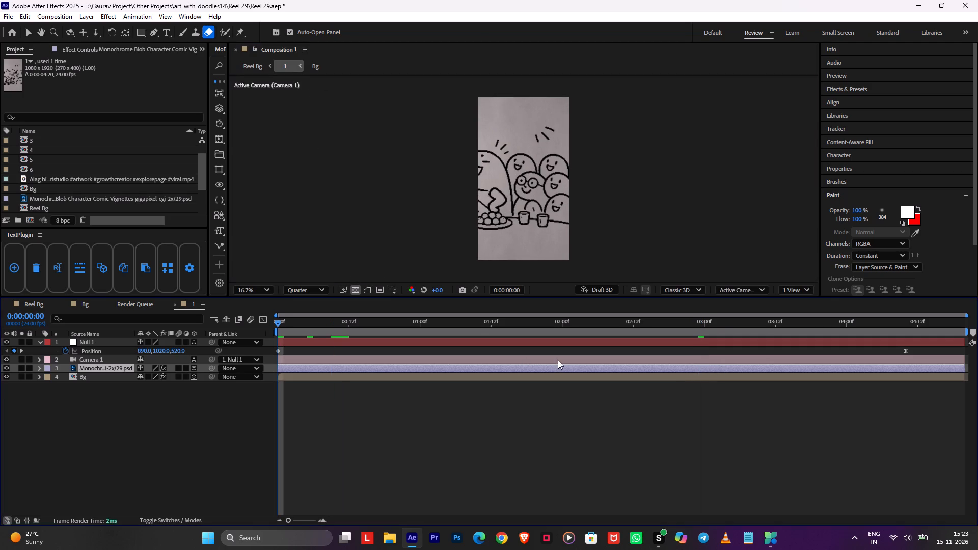
{"action": "left_click_drag", "start_coordinate": [554, 368], "coordinate": [0, 369]}
{"action": "left_click_drag", "start_coordinate": [410, 368], "coordinate": [595, 365]}
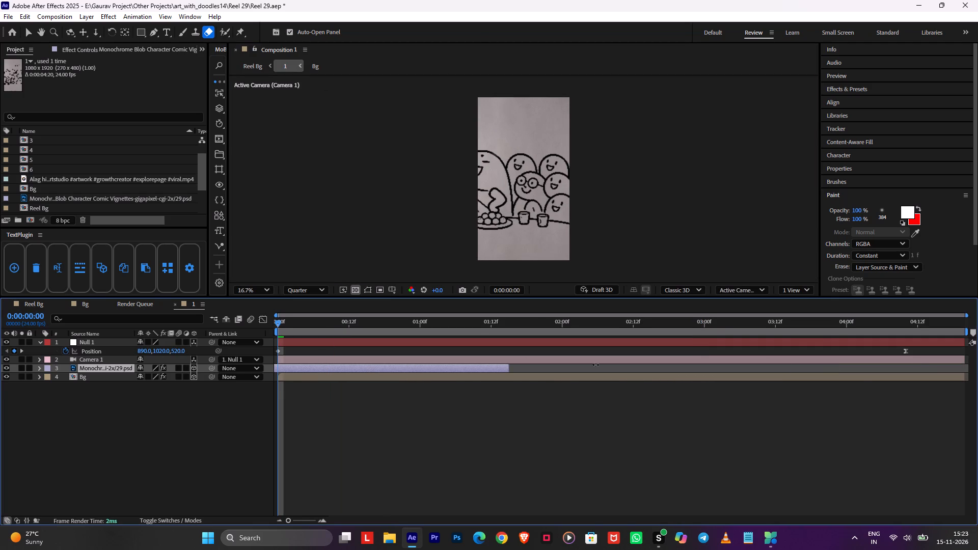
{"action": "left_click_drag", "start_coordinate": [595, 365], "coordinate": [976, 359]}
Extend the doodle layer's three Eraser paint strokes to the end of composition 1.
{"action": "key", "text": "e"}
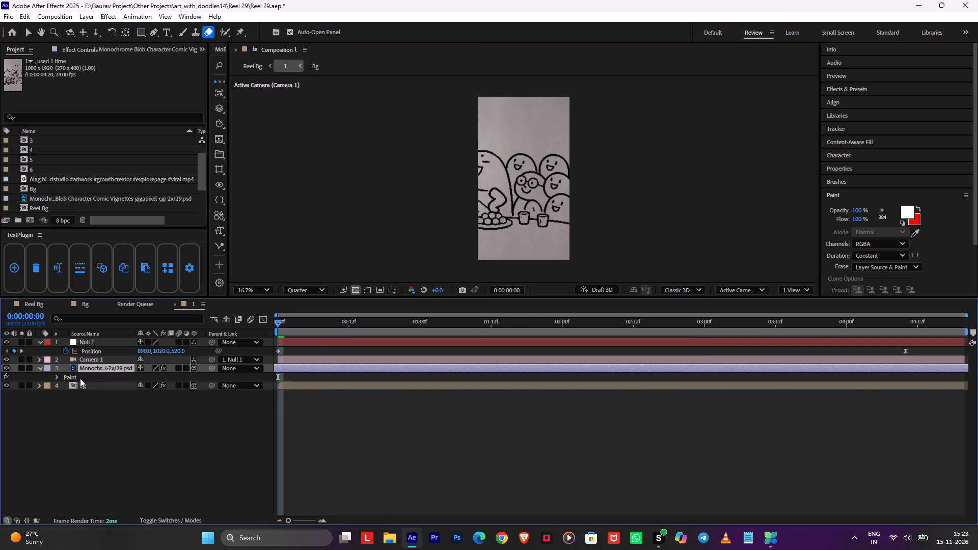
{"action": "left_click", "coordinate": [57, 376]}
{"action": "left_click", "coordinate": [344, 454]}
{"action": "left_click", "coordinate": [378, 396]}
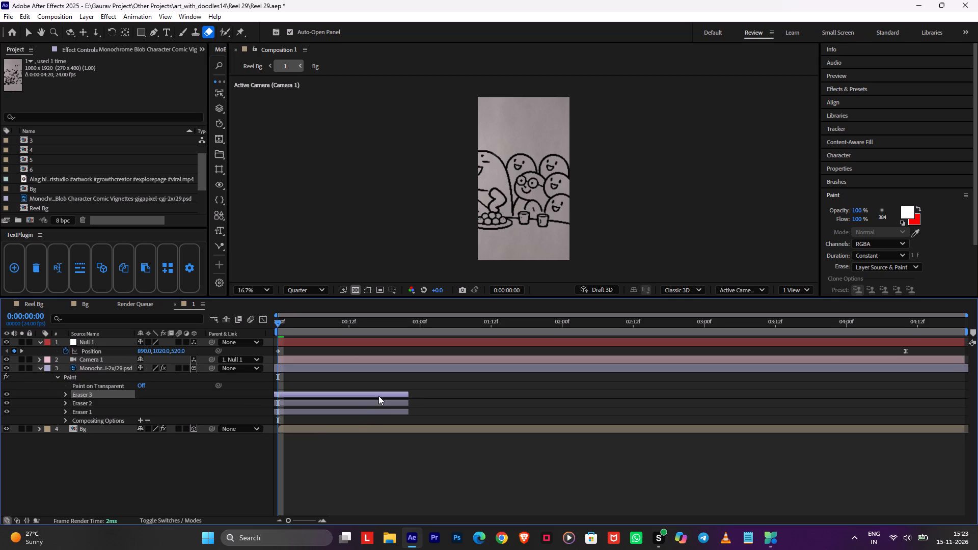
{"action": "left_click", "coordinate": [372, 411], "text": "shift"}
{"action": "left_click_drag", "start_coordinate": [410, 394], "coordinate": [977, 368]}
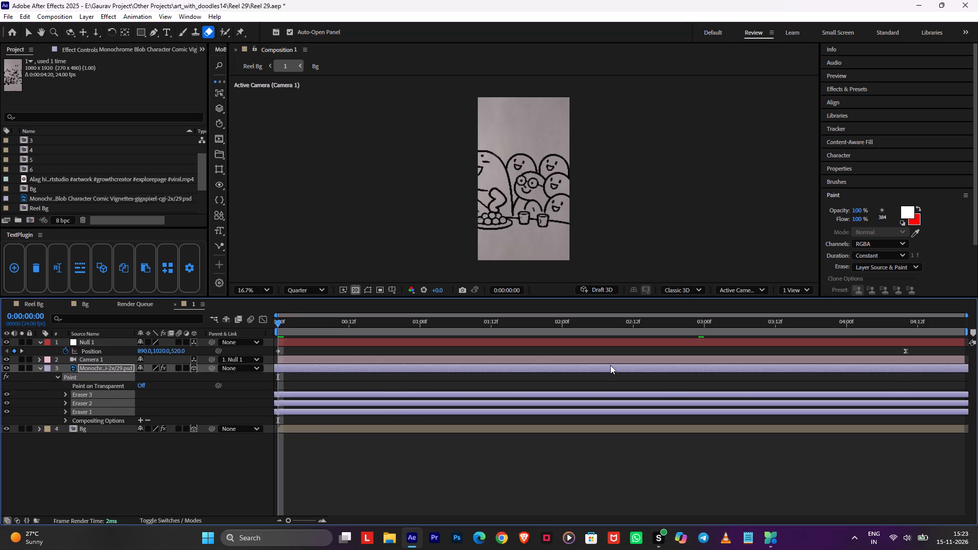
{"action": "left_click_drag", "start_coordinate": [674, 319], "coordinate": [0, 412]}
{"action": "left_click", "coordinate": [472, 487]}
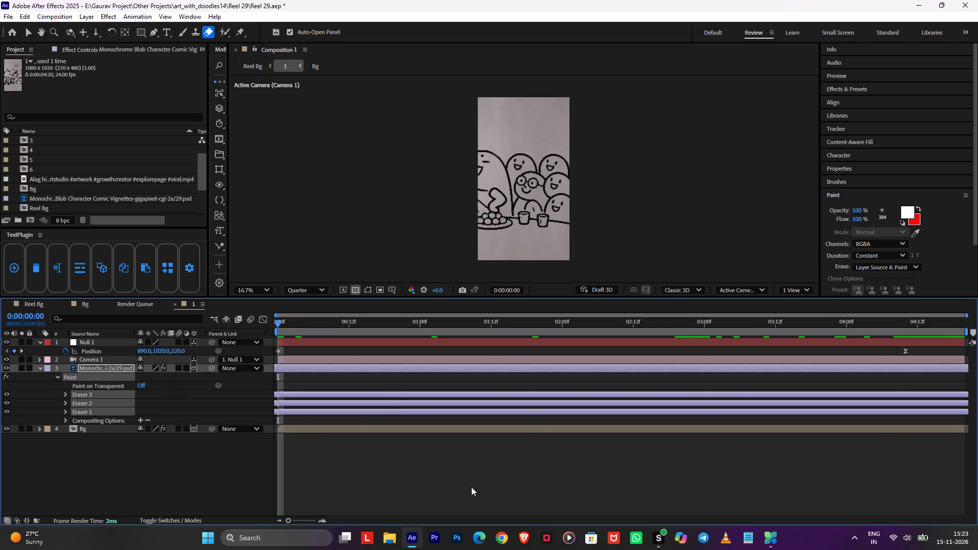
Return to the Reel Bg composition, save the project and preview the reel from the start.
{"action": "key", "text": "Tab"}
{"action": "left_click", "coordinate": [374, 485]}
{"action": "key", "text": "ctrl+s"}
{"action": "left_click", "coordinate": [355, 464]}
{"action": "key", "text": "space"}
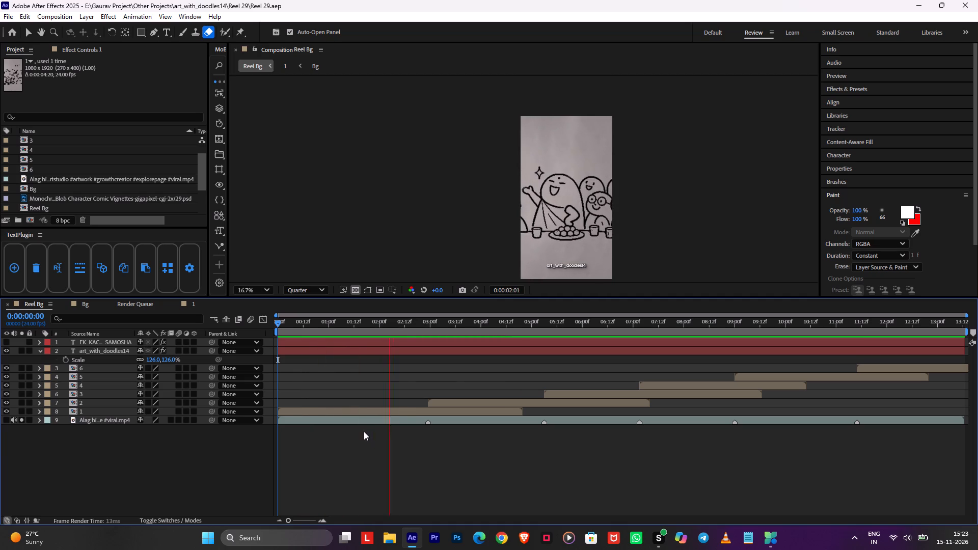
Open composition 2 from Reel Bg with the playhead at its start, 0:00:02:23.
{"action": "left_click_drag", "start_coordinate": [417, 322], "coordinate": [427, 328]}
{"action": "double_click", "coordinate": [429, 402]}
{"action": "scroll", "coordinate": [511, 185], "scroll_direction": "down", "scroll_amount": 1}
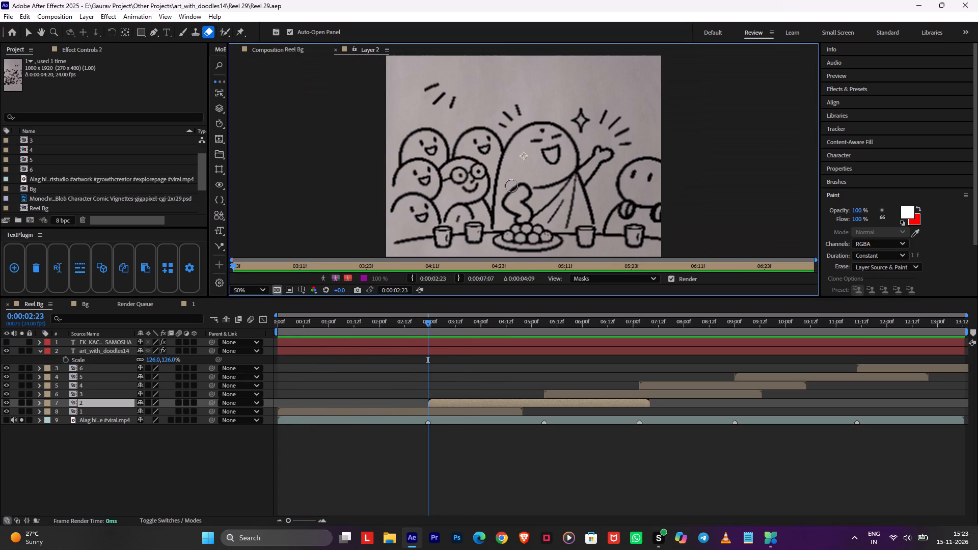
{"action": "key", "text": "v"}
{"action": "double_click", "coordinate": [433, 404]}
{"action": "scroll", "coordinate": [508, 223], "scroll_direction": "down", "scroll_amount": 1}
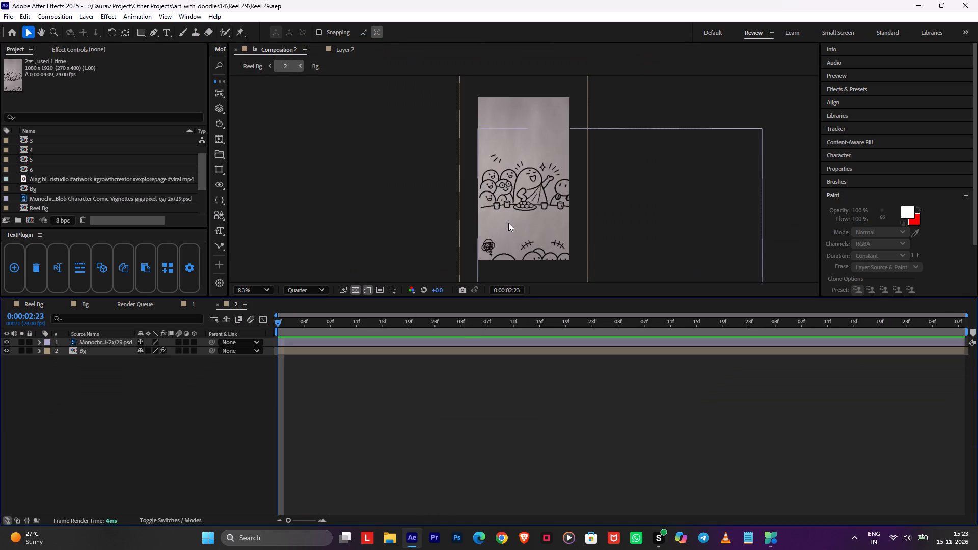
Nudge composition 2's doodle layer sideways until the caped figure and the small crossed-arms figure are both in frame.
{"action": "left_click", "coordinate": [520, 199]}
{"action": "scroll", "coordinate": [518, 202], "scroll_direction": "up", "scroll_amount": 1, "text": "alt"}
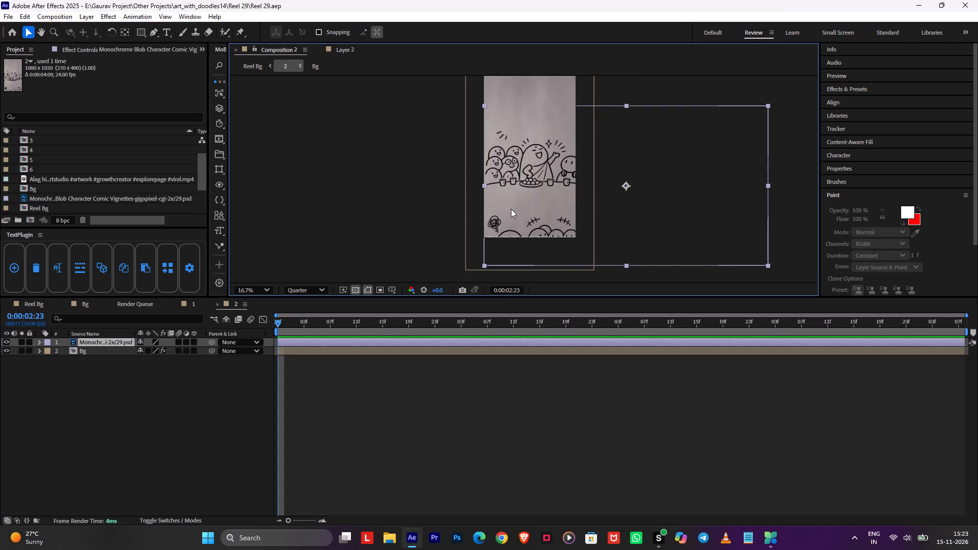
{"action": "key", "text": "shift+Left"}
{"action": "key", "text": "shift+Left"}
{"action": "key", "text": "shift+Left"}
{"action": "key", "text": "shift+Left"}
{"action": "key", "text": "shift+Left"}
{"action": "key", "text": "shift+Left"}
{"action": "key", "text": "shift+Left"}
{"action": "key", "text": "shift+Left"}
{"action": "key", "text": "shift+Left"}
{"action": "key", "text": "shift+Left"}
{"action": "key", "text": "shift+Left"}
{"action": "key", "text": "shift+Left"}
{"action": "key", "text": "shift+Left"}
{"action": "key", "text": "shift+Left"}
{"action": "key", "text": "shift+Left"}
{"action": "key", "text": "shift+Left"}
{"action": "key", "text": "shift+Left"}
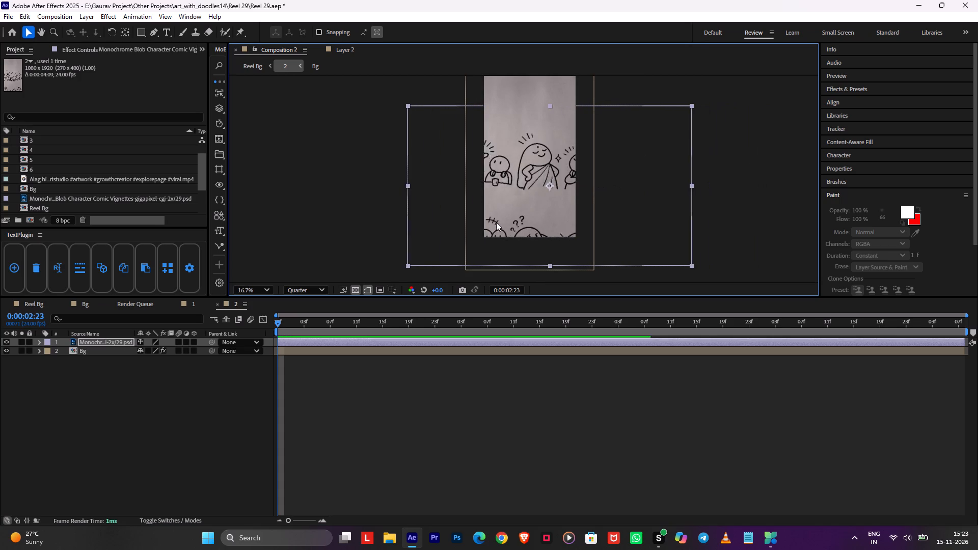
{"action": "key", "text": "shift+Left"}
{"action": "key", "text": "shift+Left"}
{"action": "key", "text": "shift+Left"}
{"action": "key", "text": "shift+Left"}
{"action": "key", "text": "shift+Right"}
{"action": "key", "text": "shift+Right"}
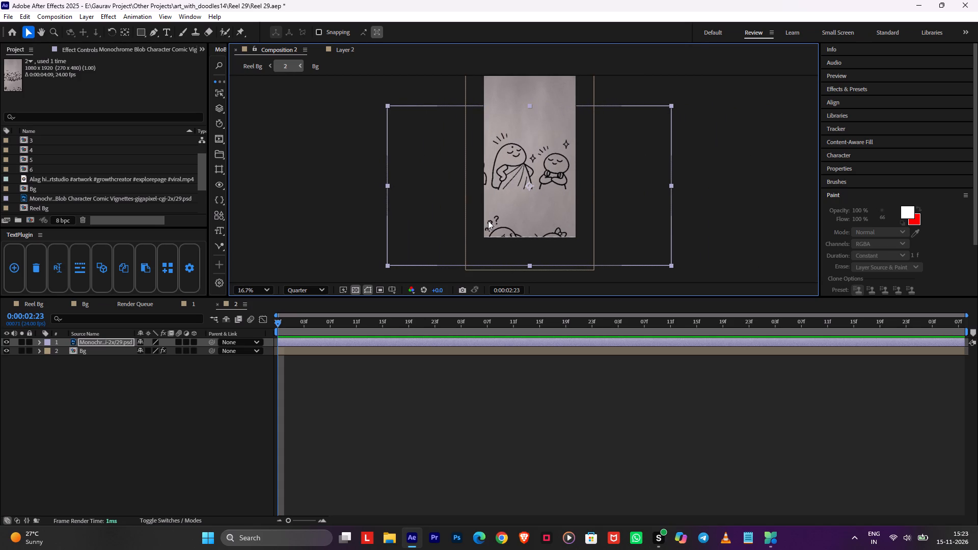
Draw a closed Pen tool mask around the caped figure, the crossed-arms figure and their sparkles on the doodle layer.
{"action": "left_click", "coordinate": [154, 34]}
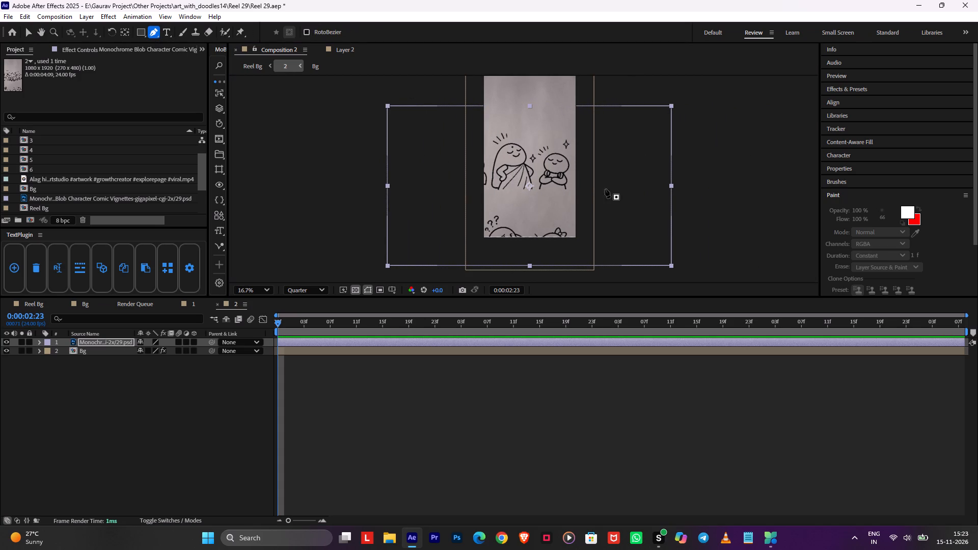
{"action": "scroll", "coordinate": [608, 189], "scroll_direction": "up", "scroll_amount": 1}
{"action": "left_click", "coordinate": [456, 85]}
{"action": "left_click_drag", "start_coordinate": [456, 140], "coordinate": [456, 141]}
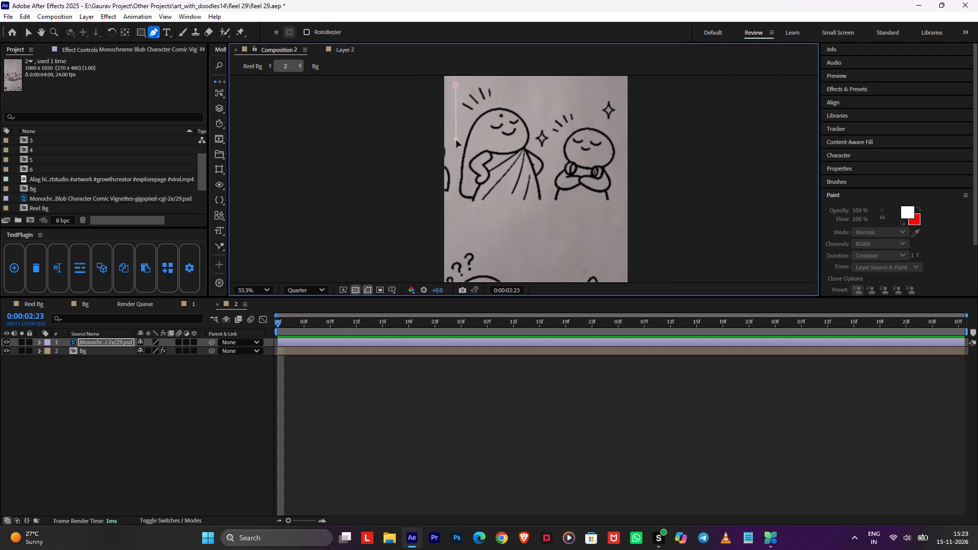
{"action": "left_click_drag", "start_coordinate": [456, 141], "coordinate": [457, 146]}
{"action": "left_click_drag", "start_coordinate": [452, 193], "coordinate": [452, 198]}
{"action": "left_click_drag", "start_coordinate": [490, 227], "coordinate": [516, 227]}
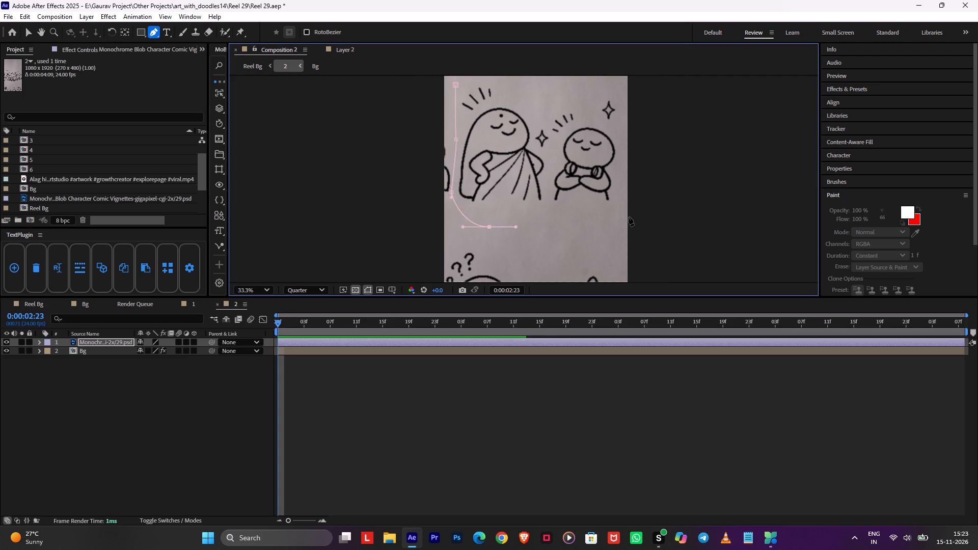
{"action": "left_click", "coordinate": [634, 214]}
{"action": "left_click_drag", "start_coordinate": [620, 180], "coordinate": [620, 175]}
{"action": "left_click", "coordinate": [618, 132]}
{"action": "key", "text": "space"}
{"action": "key", "text": "space"}
{"action": "key", "text": "space"}
{"action": "key", "text": "space"}
{"action": "key", "text": "space"}
{"action": "key", "text": "space"}
{"action": "key", "text": "space"}
{"action": "key", "text": "space"}
{"action": "left_click_drag", "start_coordinate": [618, 131], "coordinate": [627, 152]}
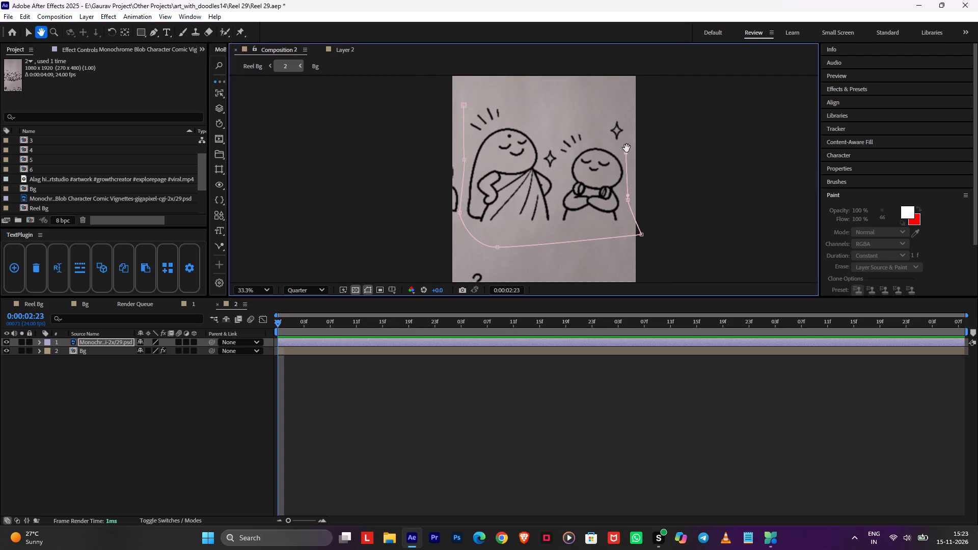
{"action": "left_click_drag", "start_coordinate": [623, 113], "coordinate": [612, 108]}
{"action": "left_click_drag", "start_coordinate": [593, 98], "coordinate": [536, 98]}
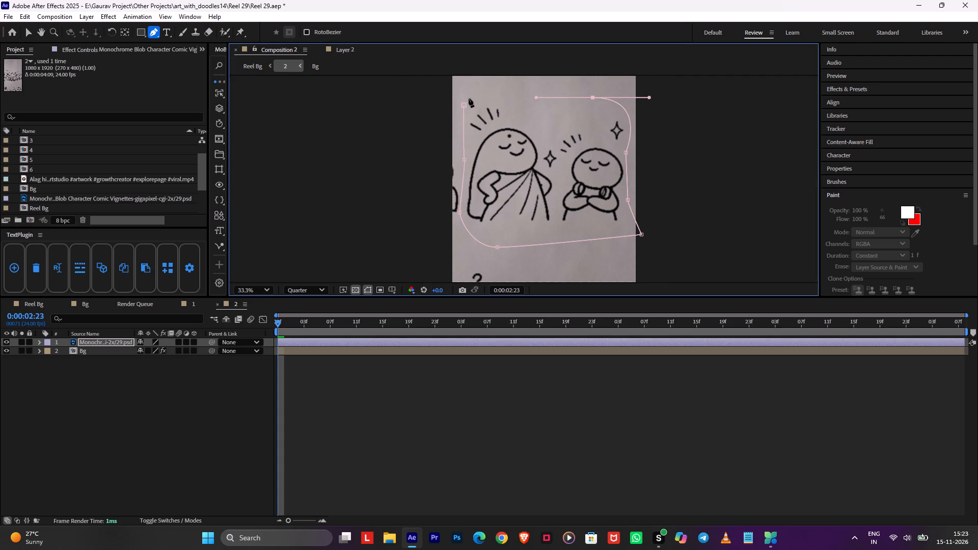
{"action": "left_click", "coordinate": [464, 103]}
{"action": "left_click", "coordinate": [375, 399]}
Center the masked doodle layer's anchor point on its visible content.
{"action": "left_click", "coordinate": [340, 337]}
{"action": "left_click", "coordinate": [325, 341]}
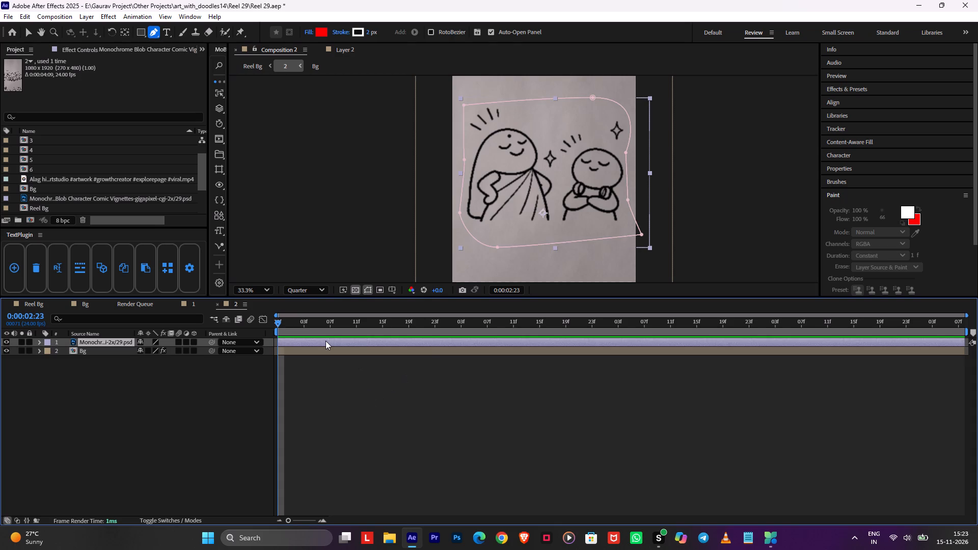
{"action": "key", "text": "ctrl+alt+f"}
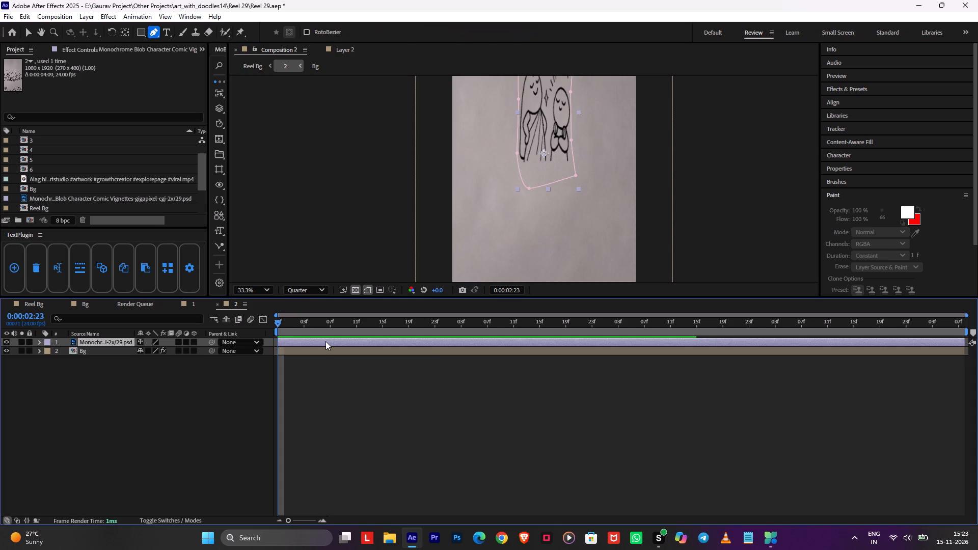
{"action": "key", "text": "ctrl+z"}
{"action": "key", "text": "ctrl+alt+Home"}
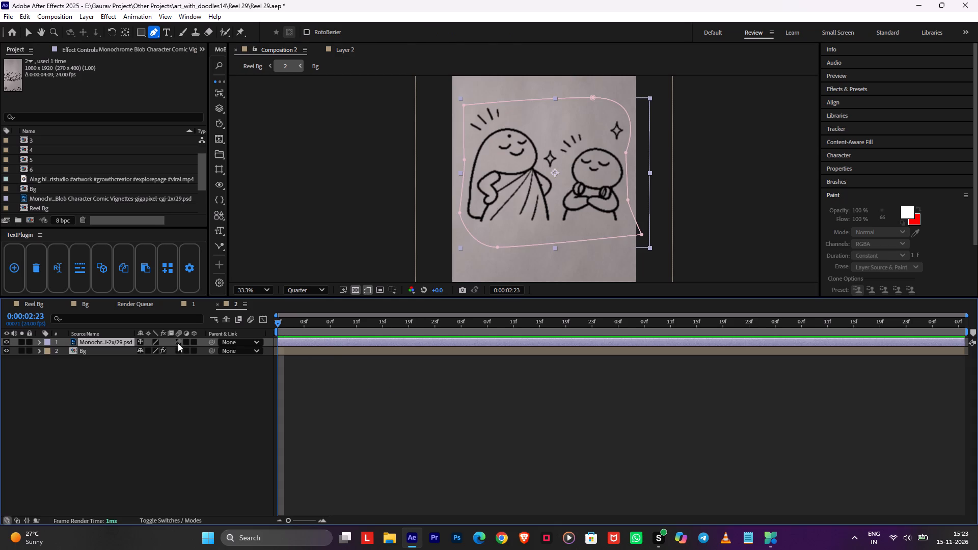
Add a null object and a camera to composition 2, and make the null, doodle and Bg layers 3D.
{"action": "left_click_drag", "start_coordinate": [193, 342], "coordinate": [192, 356]}
{"action": "key", "text": "ctrl+alt+shift+y"}
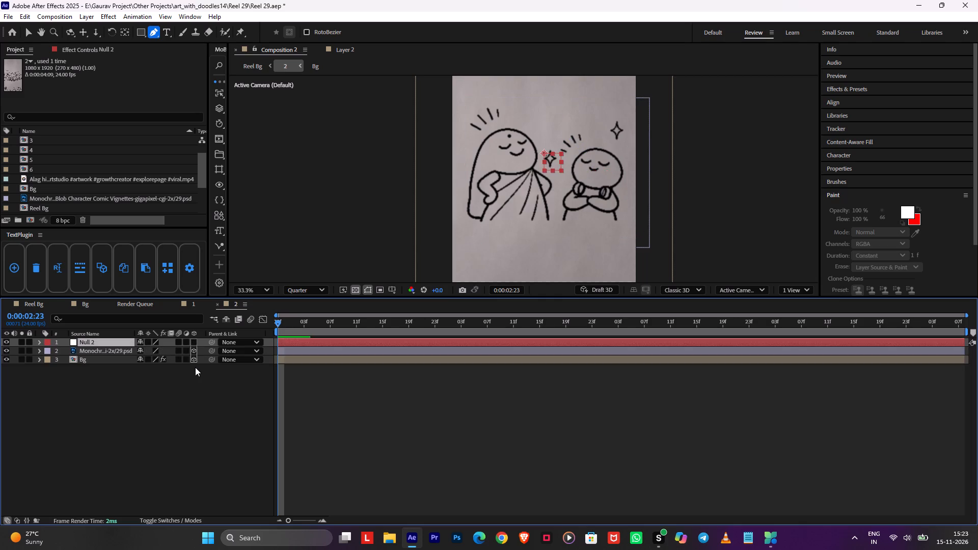
{"action": "key", "text": "ctrl+alt+shift+c"}
{"action": "key", "text": "Return"}
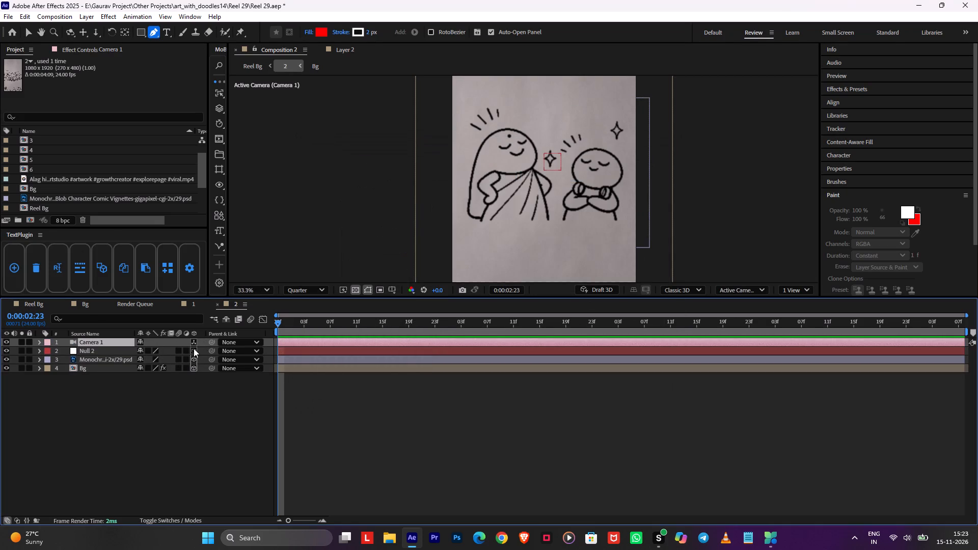
{"action": "left_click", "coordinate": [194, 349]}
Parent Camera 1 to Null 2, place the camera below the null in the layer order, and save the project.
{"action": "left_click_drag", "start_coordinate": [211, 341], "coordinate": [189, 349]}
{"action": "left_click_drag", "start_coordinate": [129, 345], "coordinate": [120, 352]}
{"action": "key", "text": "ctrl+s"}
Nudge composition 2's masked doodle layer slightly up and to the left in the frame.
{"action": "scroll", "coordinate": [646, 208], "scroll_direction": "down", "scroll_amount": 1}
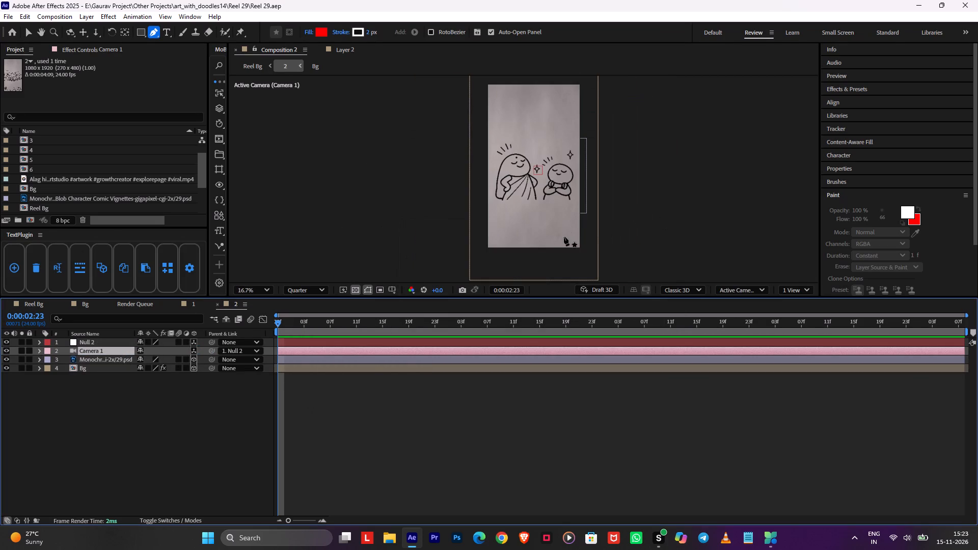
{"action": "key", "text": "s"}
{"action": "left_click", "coordinate": [406, 379]}
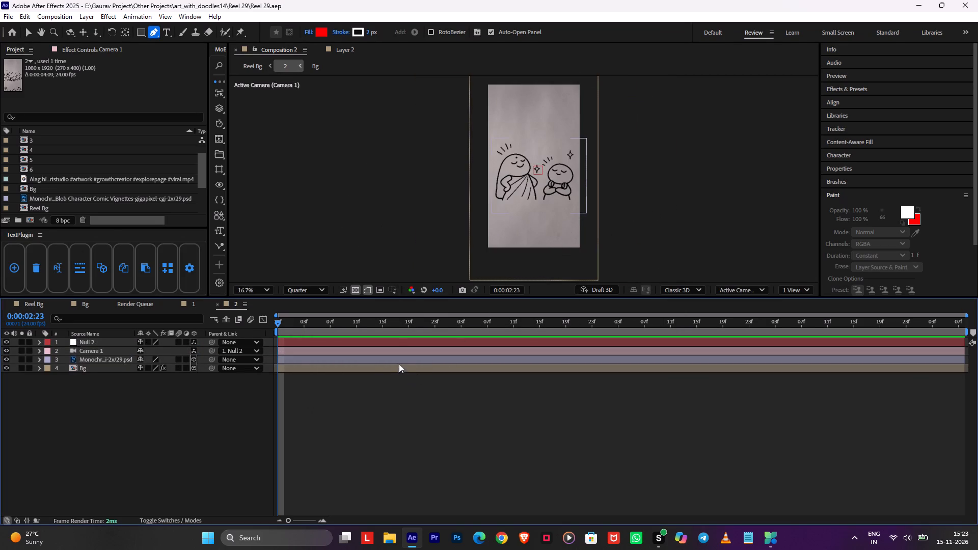
{"action": "left_click", "coordinate": [399, 363]}
{"action": "key", "text": "v"}
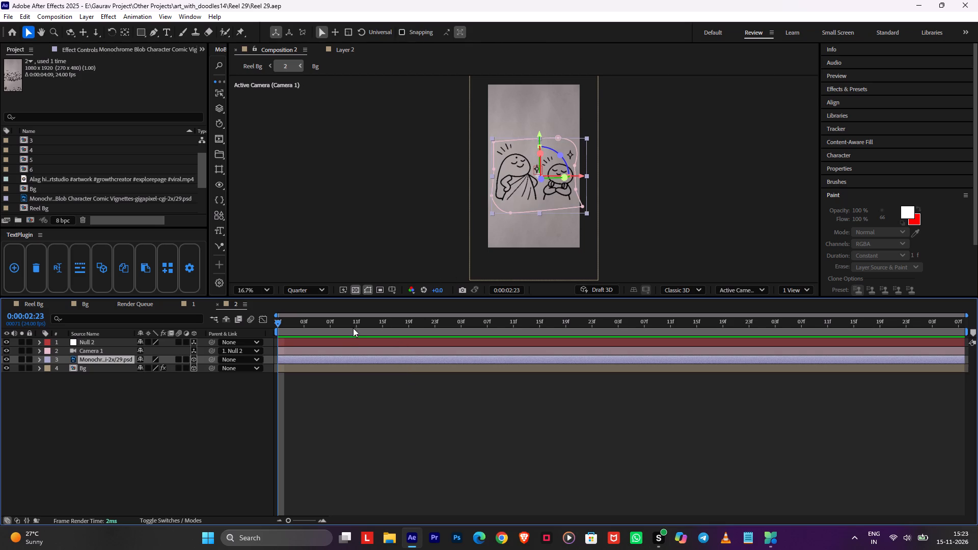
{"action": "left_click", "coordinate": [330, 356]}
{"action": "scroll", "coordinate": [487, 211], "scroll_direction": "down", "scroll_amount": 1}
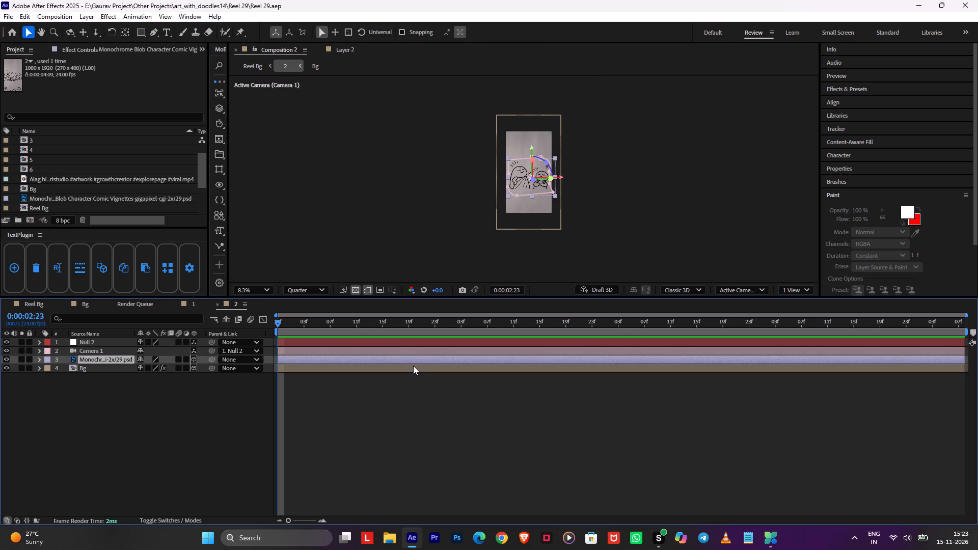
{"action": "key", "text": "Up"}
{"action": "key", "text": "Up"}
{"action": "key", "text": "Left"}
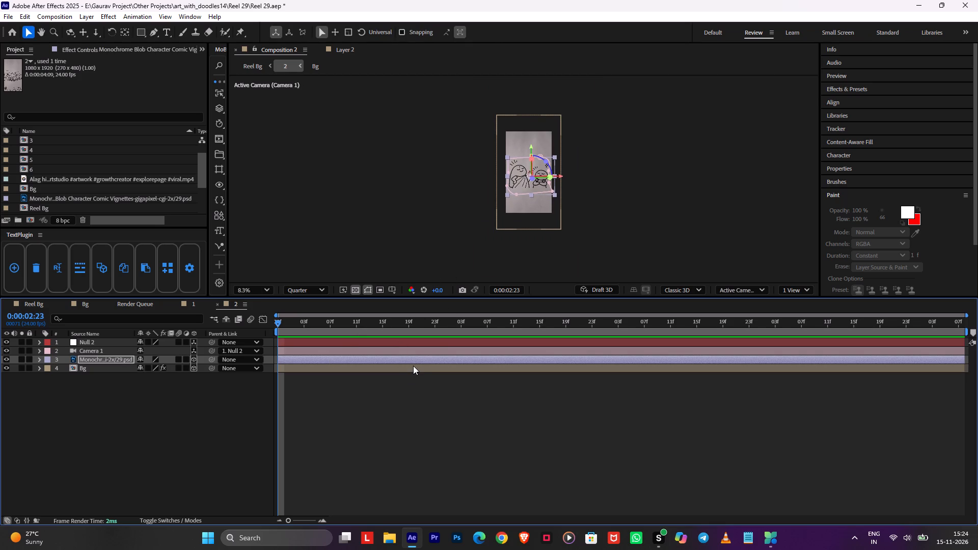
Keyframe Null 2's Position at the start of composition 2 as 391.0, 960.0, 663.0, framing the caped figure.
{"action": "left_click", "coordinate": [98, 390]}
{"action": "left_click", "coordinate": [98, 342]}
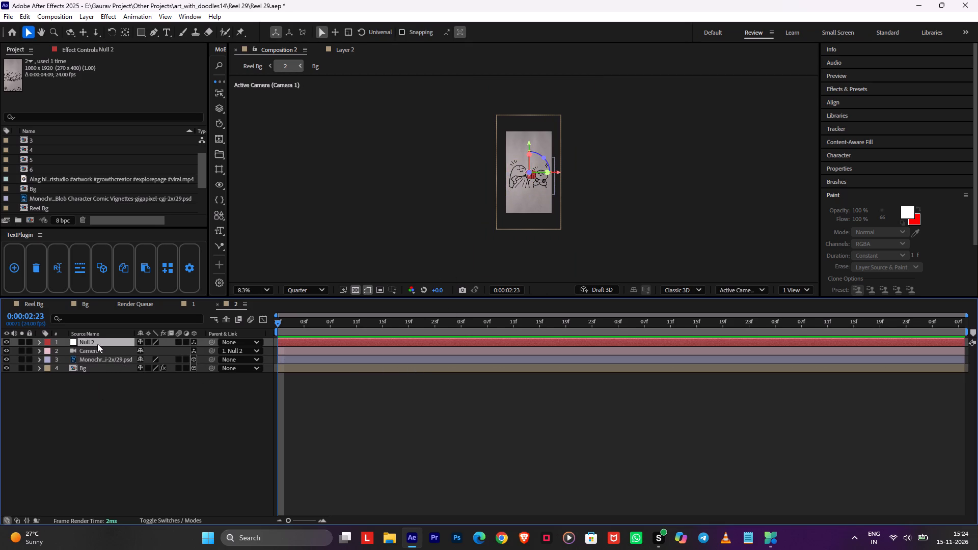
{"action": "key", "text": "p"}
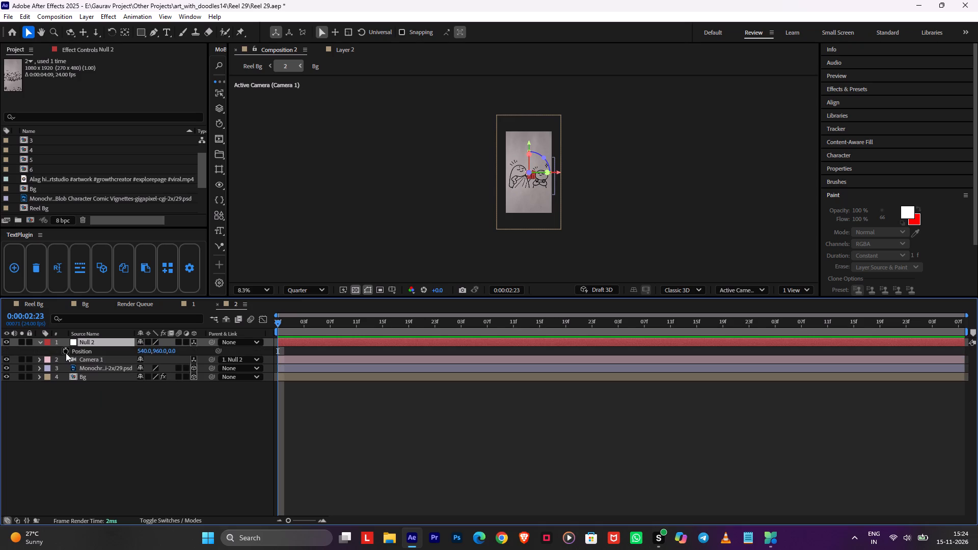
{"action": "left_click", "coordinate": [66, 353]}
{"action": "left_click_drag", "start_coordinate": [171, 352], "coordinate": [465, 335]}
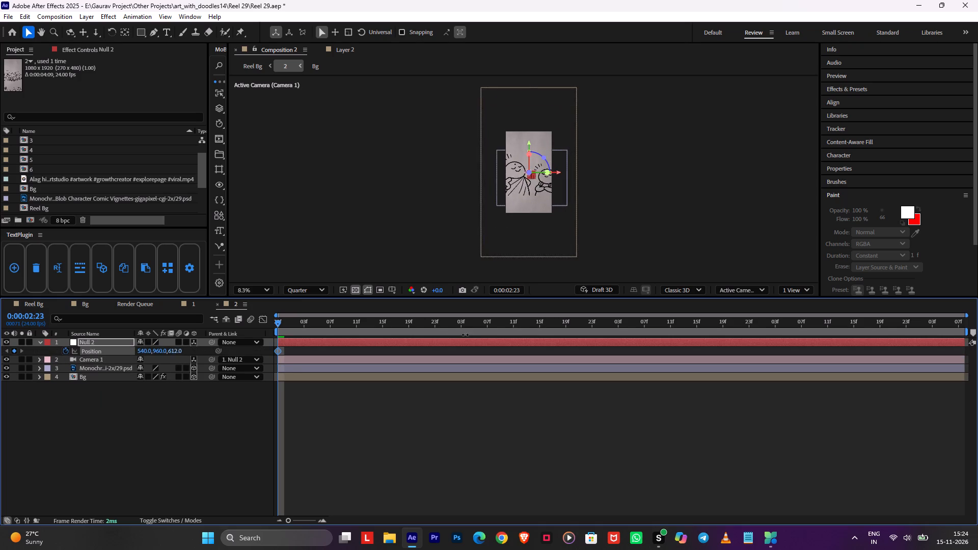
{"action": "left_click_drag", "start_coordinate": [465, 335], "coordinate": [491, 334]}
{"action": "left_click_drag", "start_coordinate": [140, 349], "coordinate": [67, 352]}
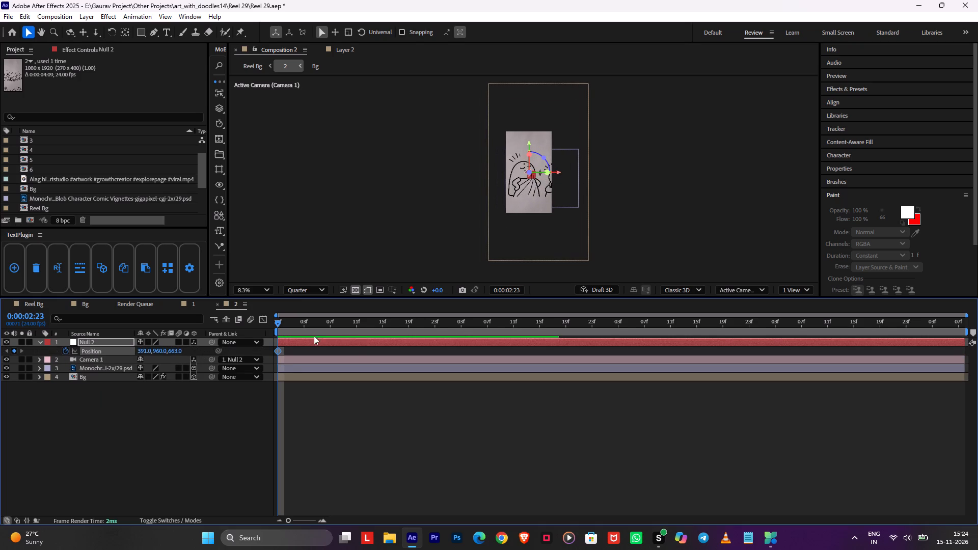
Keyframe Null 2's Position at 0:00:07:07 as 708.0, 960.0, 663.0, framing the crossed-arms figure.
{"action": "left_click_drag", "start_coordinate": [384, 327], "coordinate": [977, 331]}
{"action": "left_click_drag", "start_coordinate": [146, 351], "coordinate": [170, 351]}
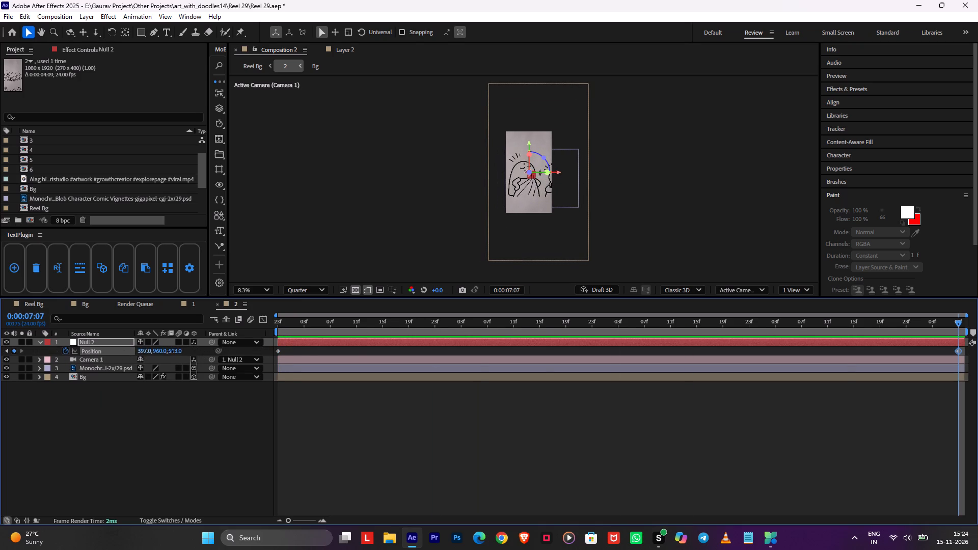
{"action": "left_click_drag", "start_coordinate": [170, 351], "coordinate": [307, 351]}
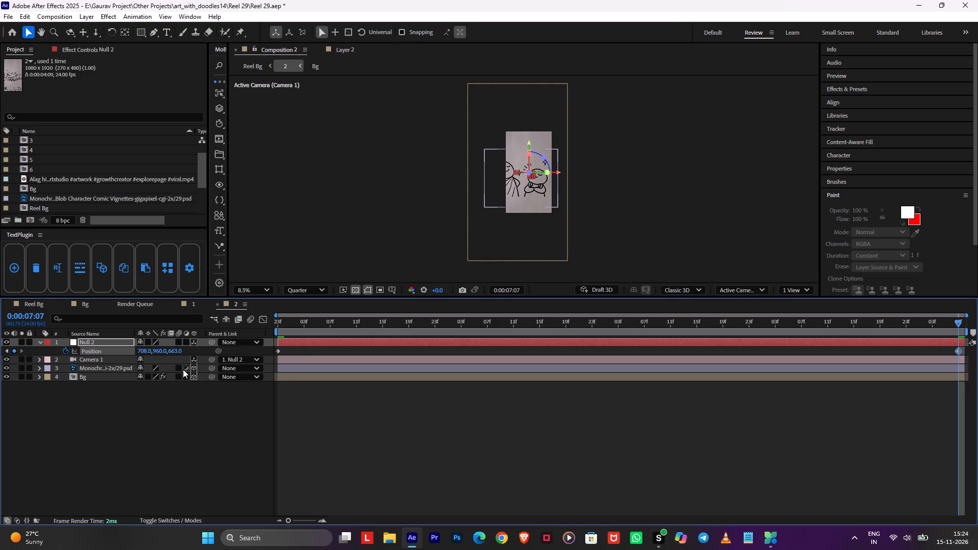
{"action": "left_click", "coordinate": [369, 417]}
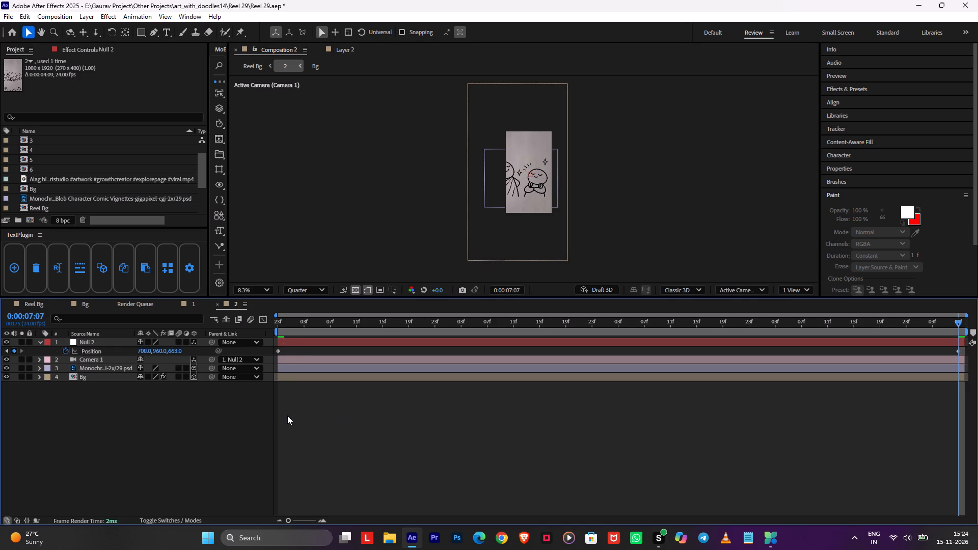
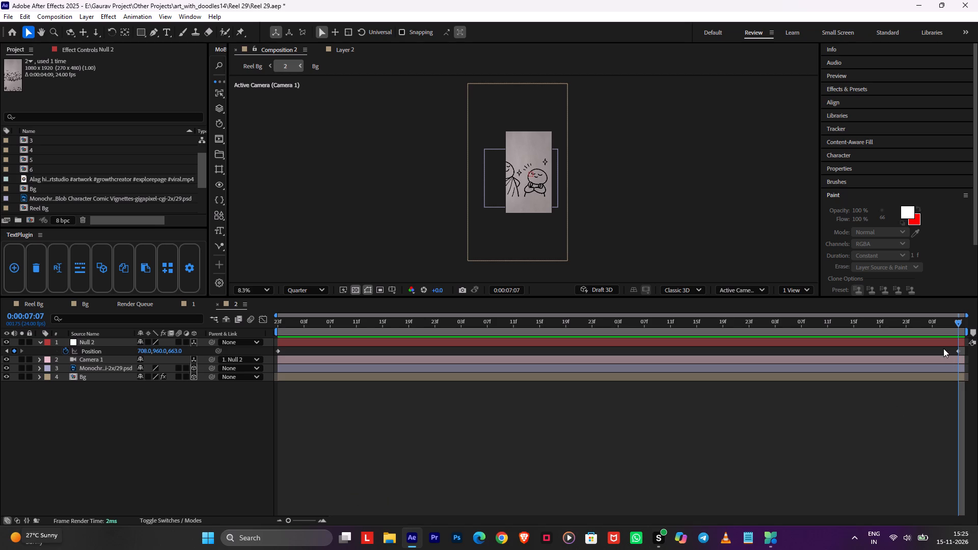
Apply Easy Ease to Null 2's ending Position keyframe at 0:00:07:07 and preview the camera move in composition 2.
{"action": "left_click_drag", "start_coordinate": [943, 347], "coordinate": [968, 350]}
{"action": "key", "text": "F9"}
{"action": "left_click", "coordinate": [823, 431]}
{"action": "key", "text": "space"}
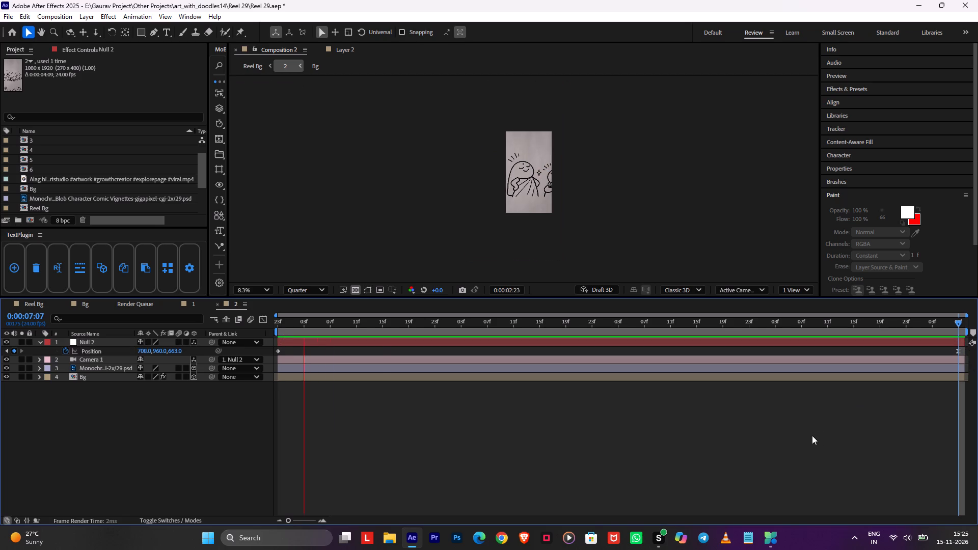
{"action": "scroll", "coordinate": [570, 182], "scroll_direction": "up", "scroll_amount": 1}
{"action": "key", "text": "space"}
Return to Reel Bg, save the project, and preview the transition from composition 1 into composition 2.
{"action": "key", "text": "Tab"}
{"action": "left_click", "coordinate": [464, 248]}
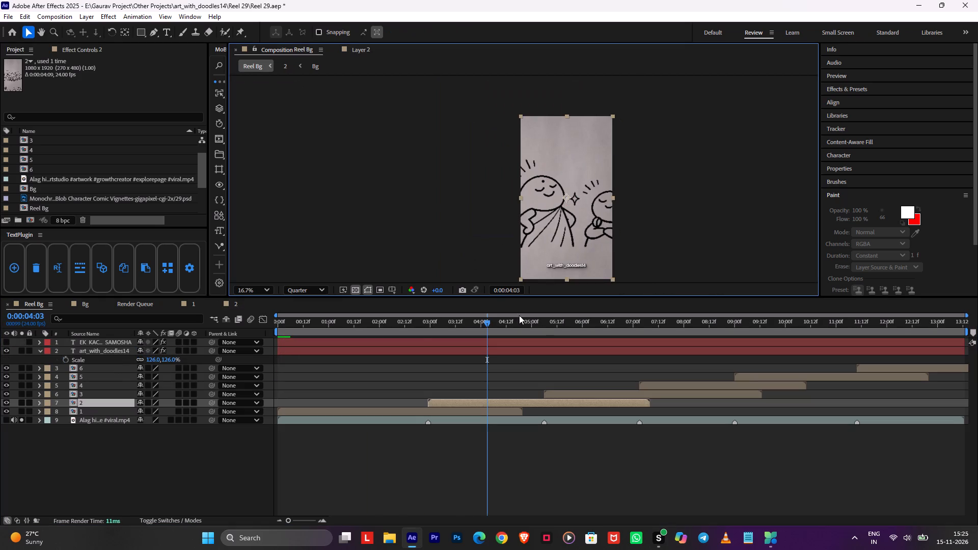
{"action": "left_click_drag", "start_coordinate": [459, 327], "coordinate": [382, 341]}
{"action": "key", "text": "space"}
{"action": "key", "text": "ctrl+s"}
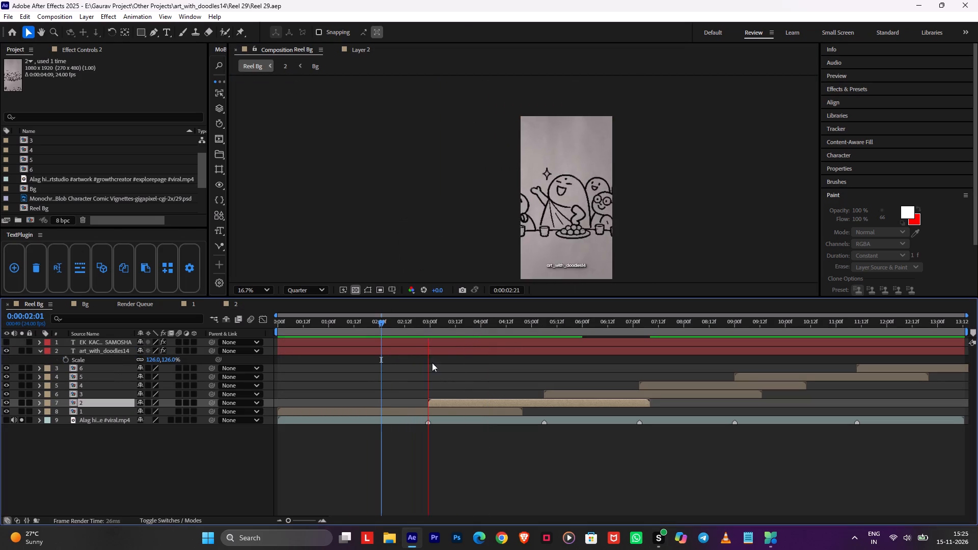
{"action": "left_click", "coordinate": [403, 321]}
{"action": "key", "text": "space"}
{"action": "key", "text": "space"}
{"action": "key", "text": "space"}
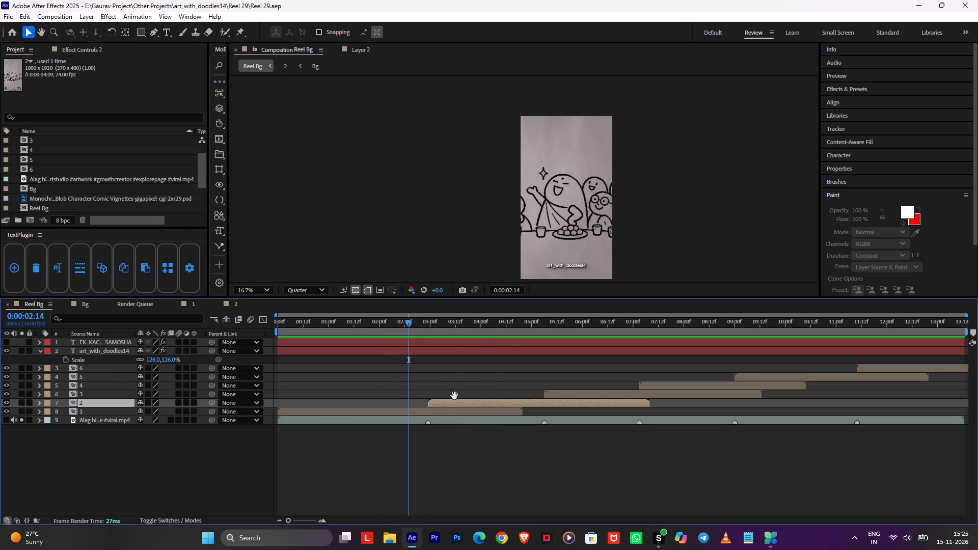
{"action": "key", "text": "space"}
Shift layer 2 about 4 frames earlier in the Reel Bg timeline and preview the transition from about 0:00:01:09.
{"action": "left_click_drag", "start_coordinate": [434, 404], "coordinate": [426, 405]}
{"action": "left_click_drag", "start_coordinate": [415, 324], "coordinate": [382, 323]}
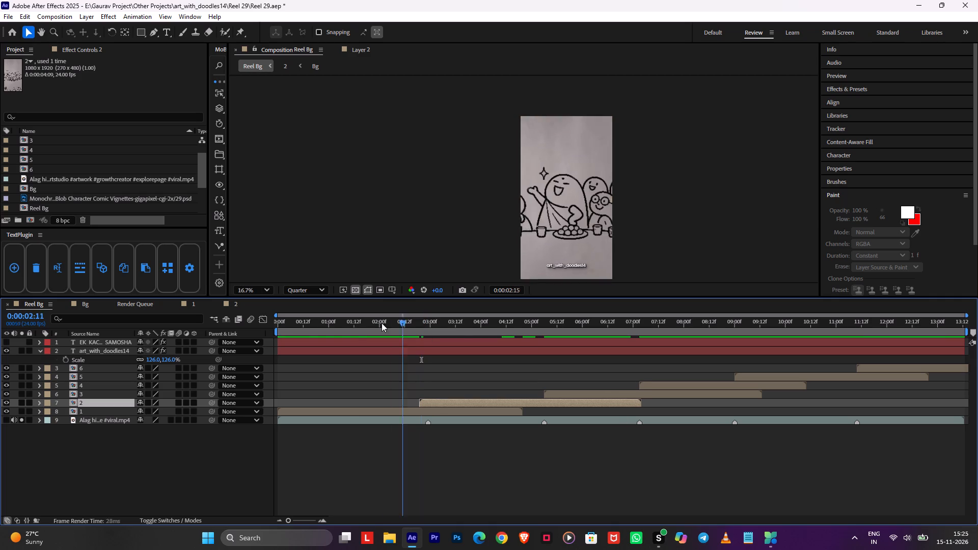
{"action": "left_click_drag", "start_coordinate": [382, 323], "coordinate": [337, 329]}
{"action": "key", "text": "space"}
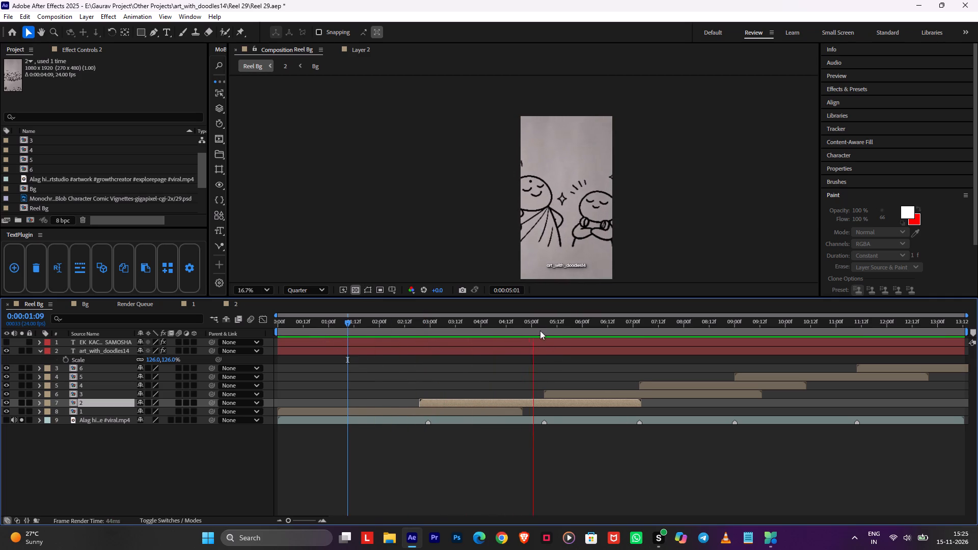
Open composition 3 at 0:00:05:06, save the project, and scale its doodle artwork layer to 181%.
{"action": "left_click_drag", "start_coordinate": [538, 324], "coordinate": [544, 326]}
{"action": "double_click", "coordinate": [552, 393]}
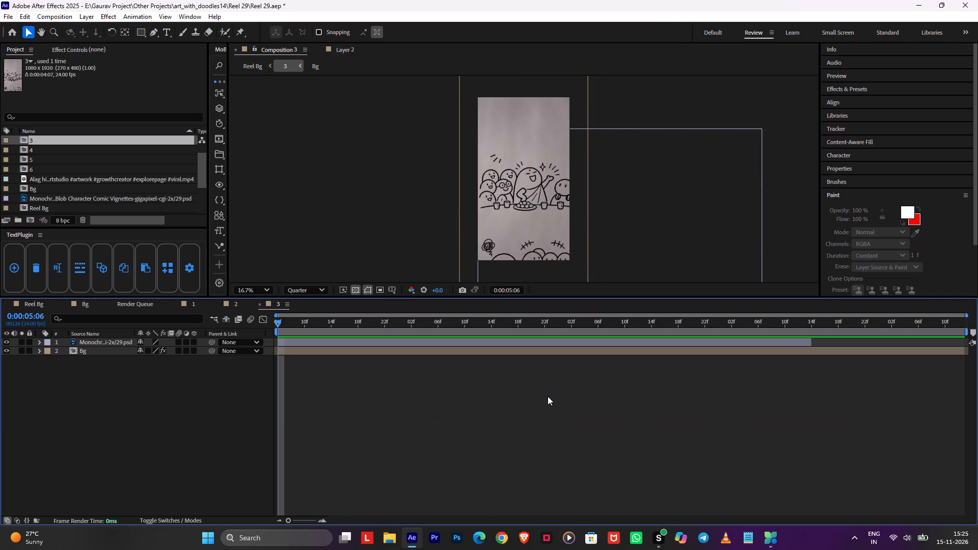
{"action": "key", "text": "ctrl+s"}
{"action": "left_click", "coordinate": [295, 345]}
{"action": "key", "text": "s"}
{"action": "left_click_drag", "start_coordinate": [168, 350], "coordinate": [207, 348]}
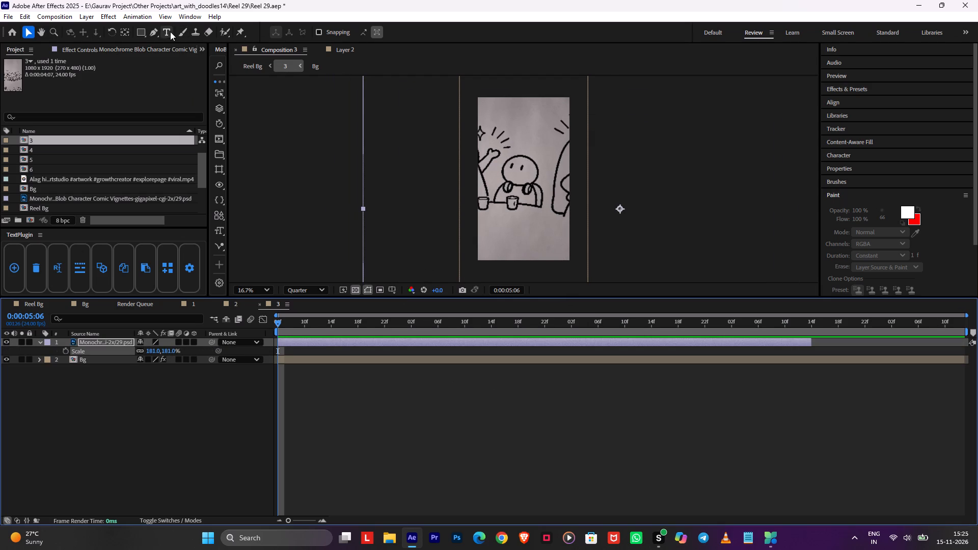
Set composition 3's preview resolution to Full.
{"action": "left_click", "coordinate": [156, 30]}
{"action": "scroll", "coordinate": [449, 112], "scroll_direction": "up", "scroll_amount": 1}
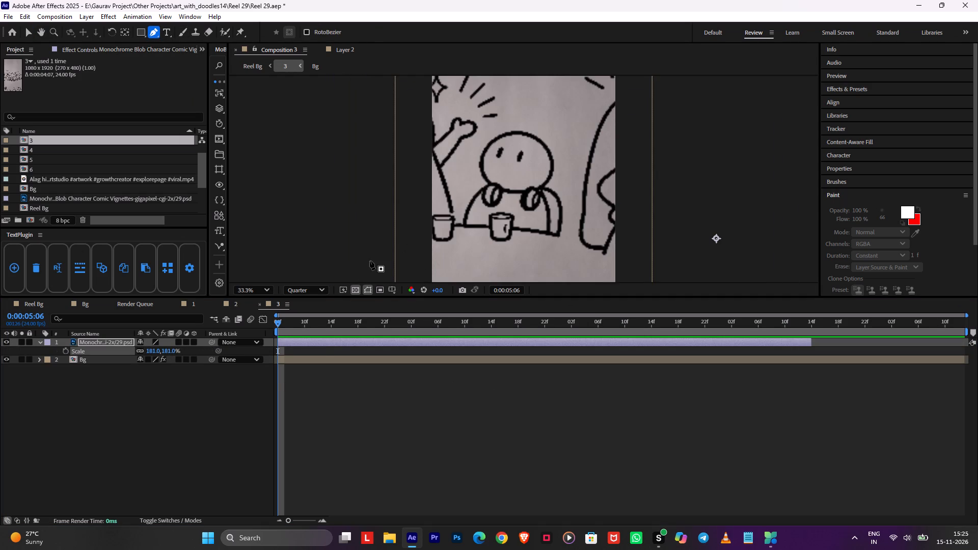
{"action": "left_click", "coordinate": [307, 290]}
{"action": "left_click", "coordinate": [311, 318]}
{"action": "scroll", "coordinate": [498, 157], "scroll_direction": "down", "scroll_amount": 1}
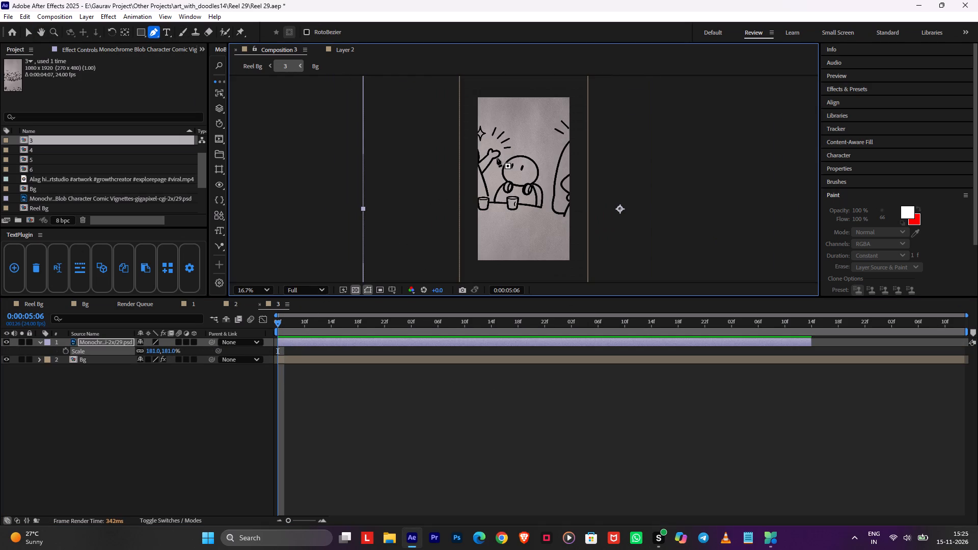
Pre-compose the doodle artwork layer, leaving all attributes in composition 3, and open the nested composition.
{"action": "key", "text": "ctrl+shift+c"}
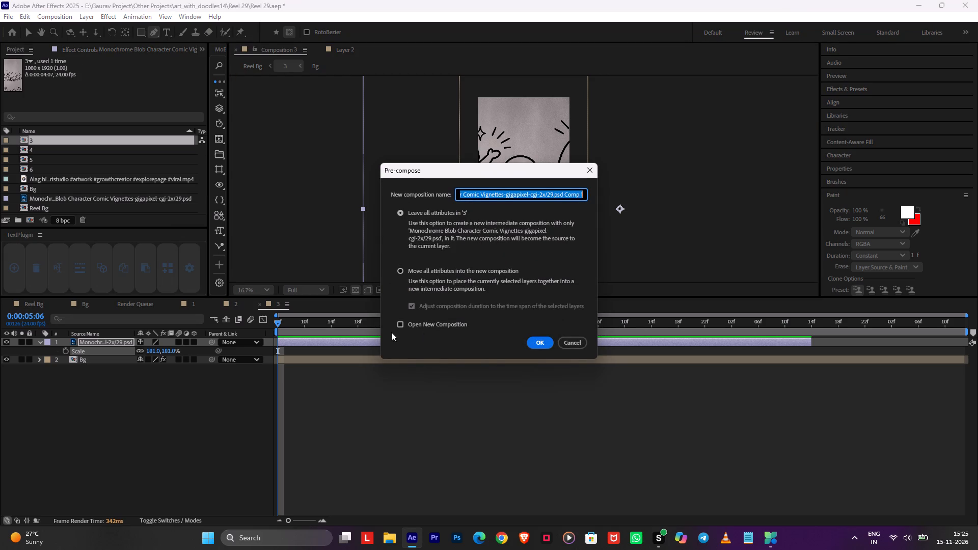
{"action": "key", "text": "Return"}
{"action": "key", "text": "Return"}
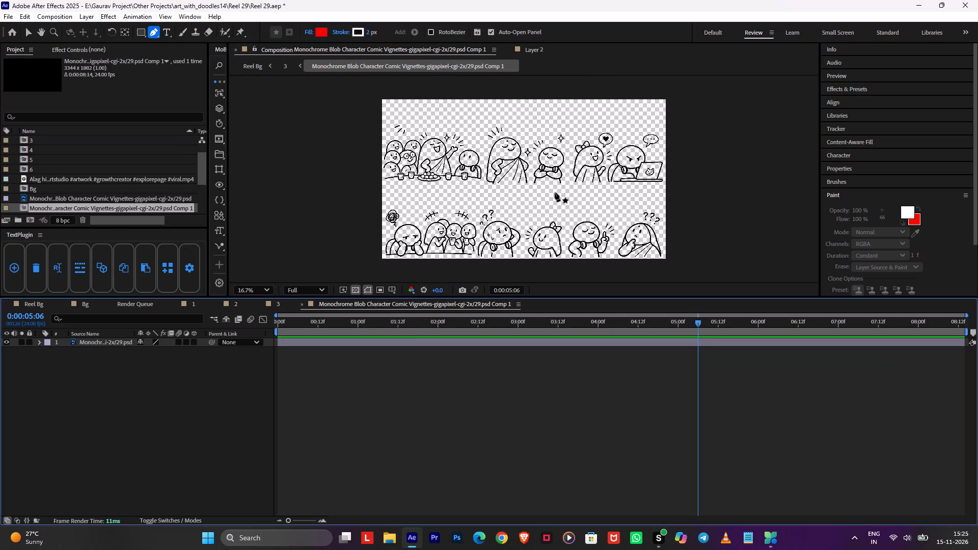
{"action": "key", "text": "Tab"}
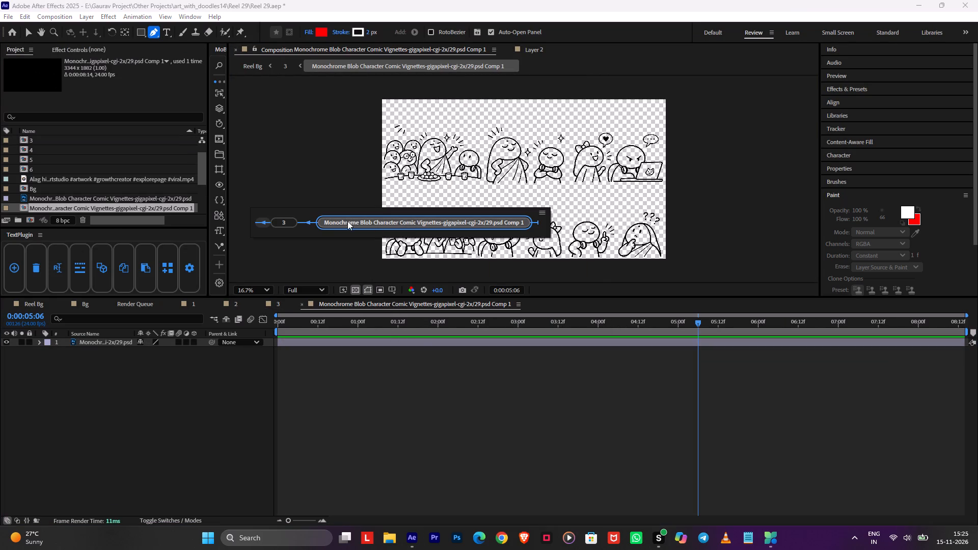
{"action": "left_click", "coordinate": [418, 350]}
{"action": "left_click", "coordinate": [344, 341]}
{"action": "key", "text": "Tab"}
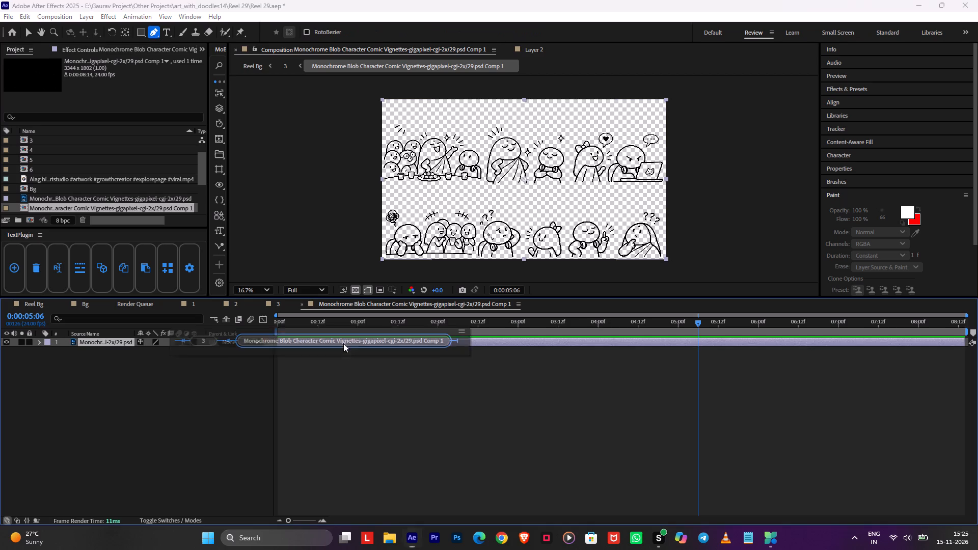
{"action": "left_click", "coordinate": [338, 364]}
Draw a closed Pen mask on the artwork layer around the grumpy character and its scribble, isolating them from the neighbouring doodles.
{"action": "scroll", "coordinate": [384, 234], "scroll_direction": "up", "scroll_amount": 1}
{"action": "key", "text": "space"}
{"action": "key", "text": "space"}
{"action": "key", "text": "space"}
{"action": "key", "text": "space"}
{"action": "key", "text": "space"}
{"action": "left_click_drag", "start_coordinate": [383, 227], "coordinate": [534, 82]}
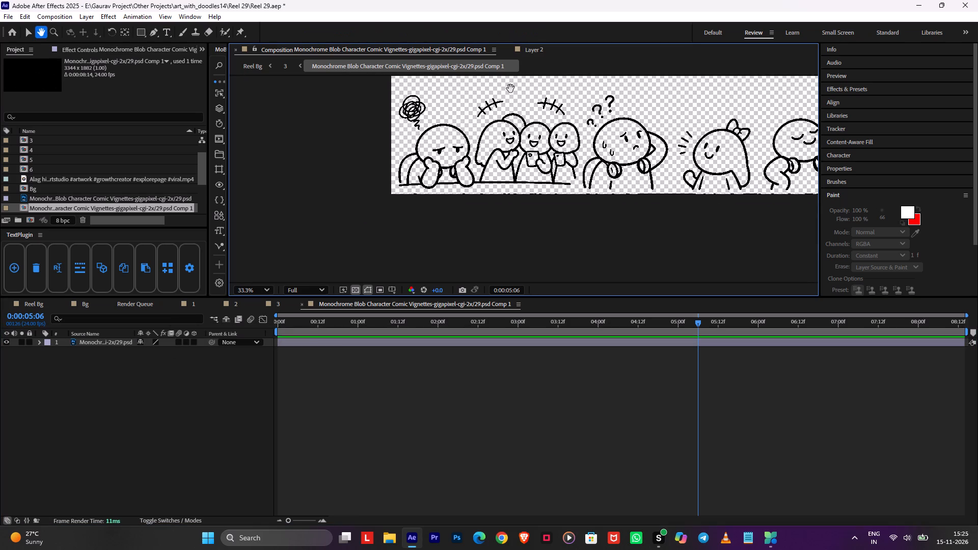
{"action": "left_click", "coordinate": [459, 113]}
{"action": "key", "text": "ctrl+z"}
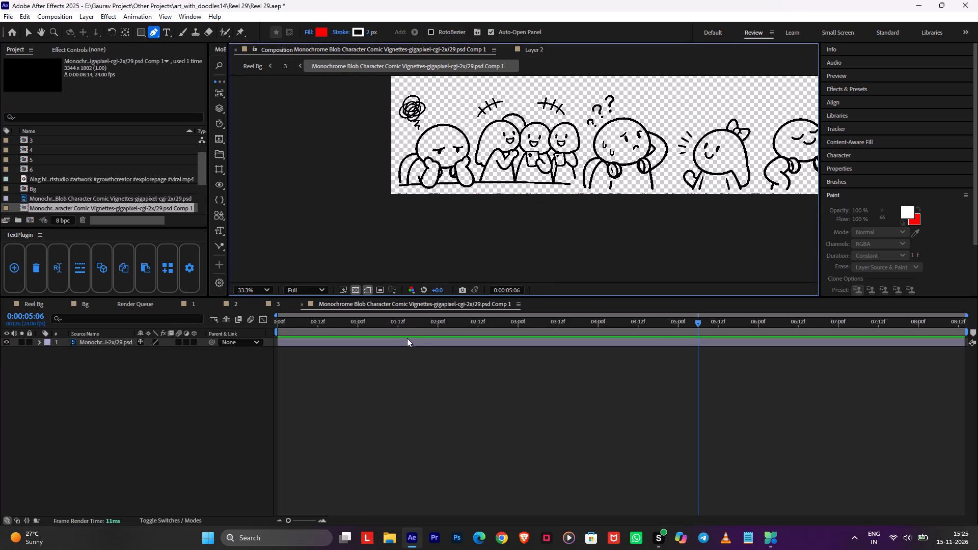
{"action": "left_click", "coordinate": [404, 340]}
{"action": "left_click", "coordinate": [455, 101]}
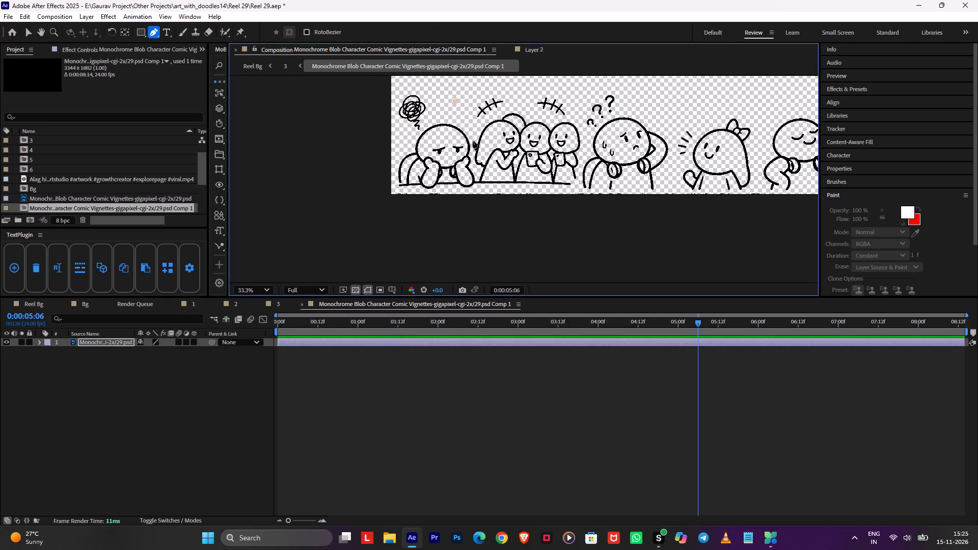
{"action": "left_click_drag", "start_coordinate": [473, 143], "coordinate": [473, 148]}
{"action": "left_click", "coordinate": [475, 168]}
{"action": "left_click", "coordinate": [477, 190]}
{"action": "left_click", "coordinate": [376, 200]}
{"action": "left_click", "coordinate": [384, 134]}
{"action": "left_click", "coordinate": [400, 70]}
{"action": "left_click_drag", "start_coordinate": [414, 87], "coordinate": [416, 87]}
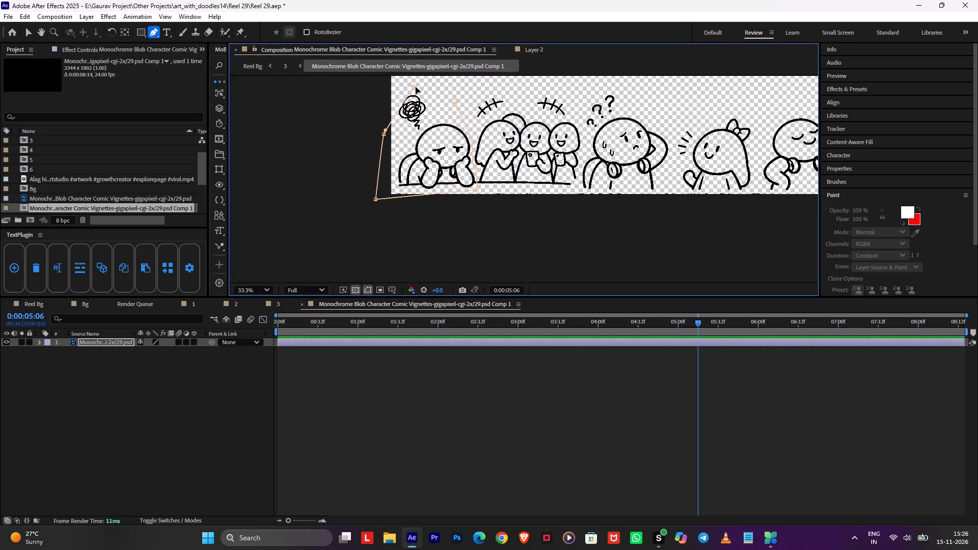
{"action": "left_click_drag", "start_coordinate": [416, 87], "coordinate": [432, 91]}
{"action": "left_click", "coordinate": [454, 99]}
{"action": "left_click", "coordinate": [370, 386]}
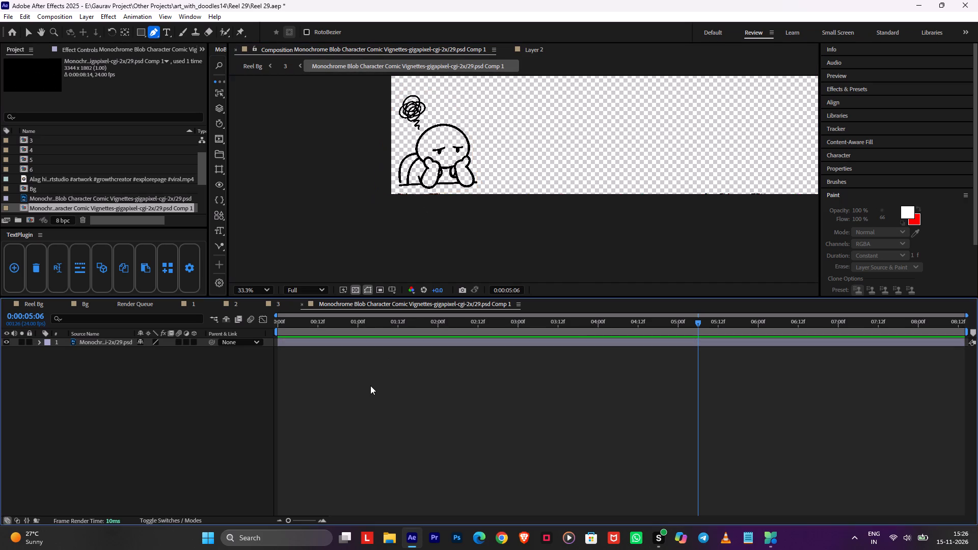
Return to composition 3, save the project, and move the doodle precomp so the grumpy character sits inside the frame.
{"action": "key", "text": "Tab"}
{"action": "left_click", "coordinate": [234, 386]}
{"action": "key", "text": "ctrl+s"}
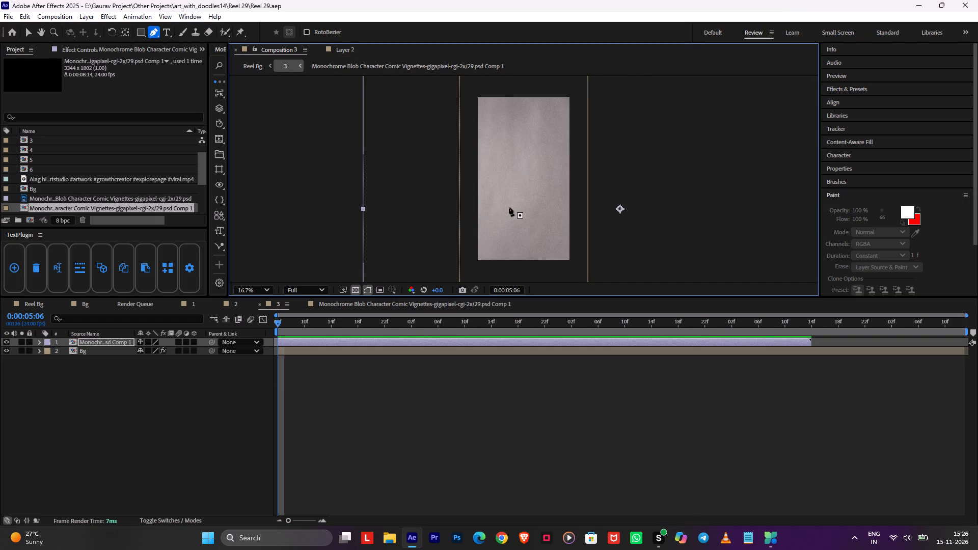
{"action": "scroll", "coordinate": [510, 199], "scroll_direction": "down", "scroll_amount": 1}
{"action": "key", "text": "v"}
{"action": "left_click_drag", "start_coordinate": [507, 202], "coordinate": [547, 155]}
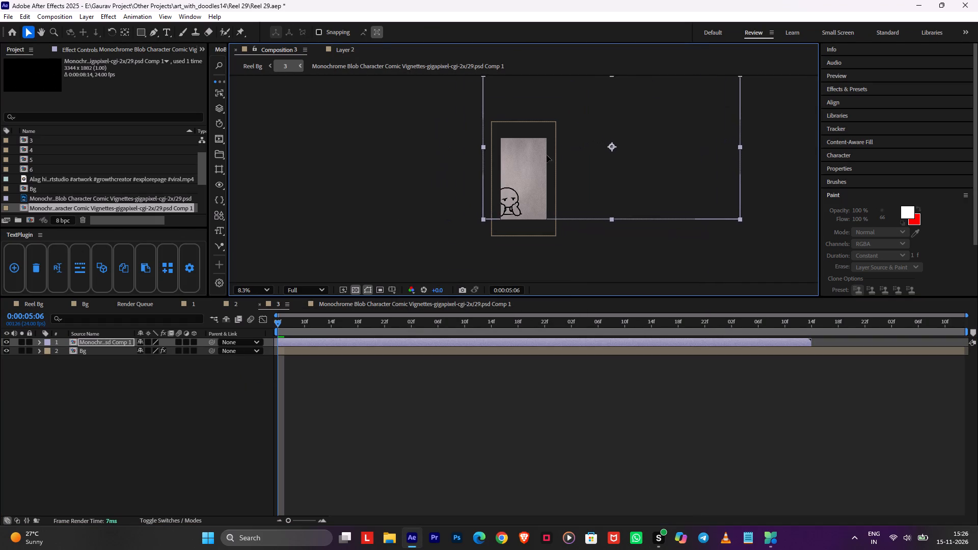
{"action": "left_click_drag", "start_coordinate": [547, 155], "coordinate": [565, 139]}
Scale the doodle precomp to 265%, try repositioning it, and undo that move.
{"action": "key", "text": "s"}
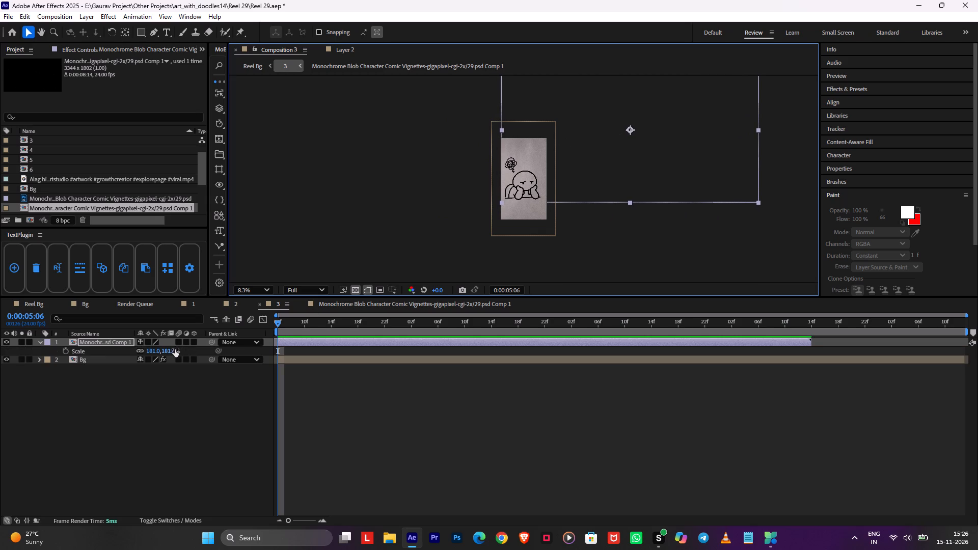
{"action": "left_click_drag", "start_coordinate": [175, 349], "coordinate": [212, 344]}
{"action": "left_click_drag", "start_coordinate": [525, 193], "coordinate": [560, 173]}
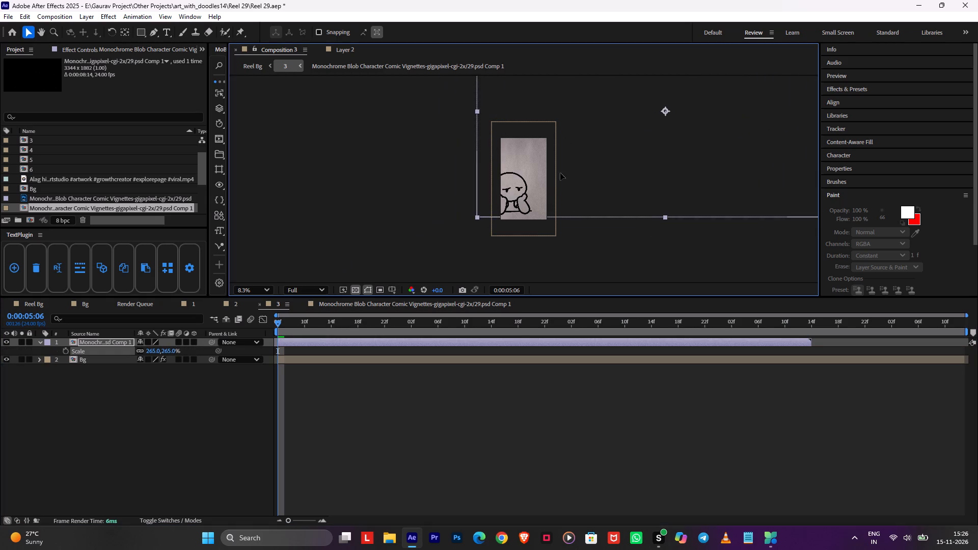
{"action": "left_click_drag", "start_coordinate": [560, 173], "coordinate": [576, 169]}
{"action": "key", "text": "ctrl+z"}
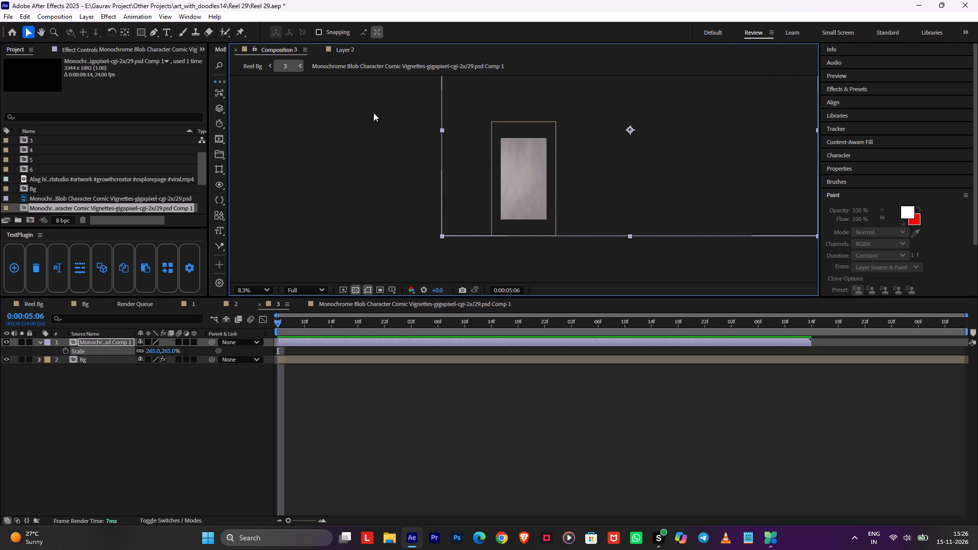
Draw a rectangular mask on the doodle precomp around the grumpy character's area, cropping off the empty far side.
{"action": "left_click", "coordinate": [138, 32]}
{"action": "left_click_drag", "start_coordinate": [379, 117], "coordinate": [575, 233]}
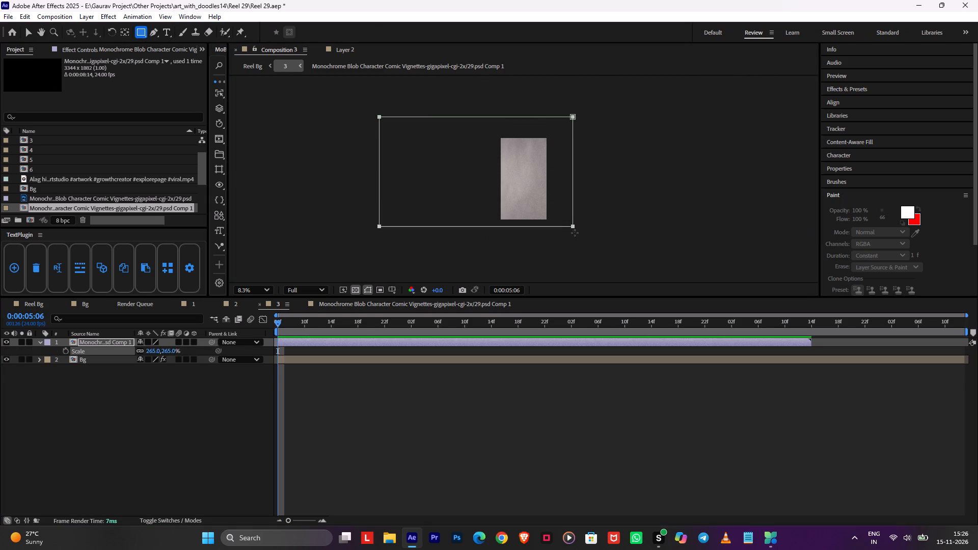
{"action": "left_click_drag", "start_coordinate": [575, 233], "coordinate": [579, 246]}
Center the anchor point within the masked doodle precomp.
{"action": "left_click", "coordinate": [484, 341]}
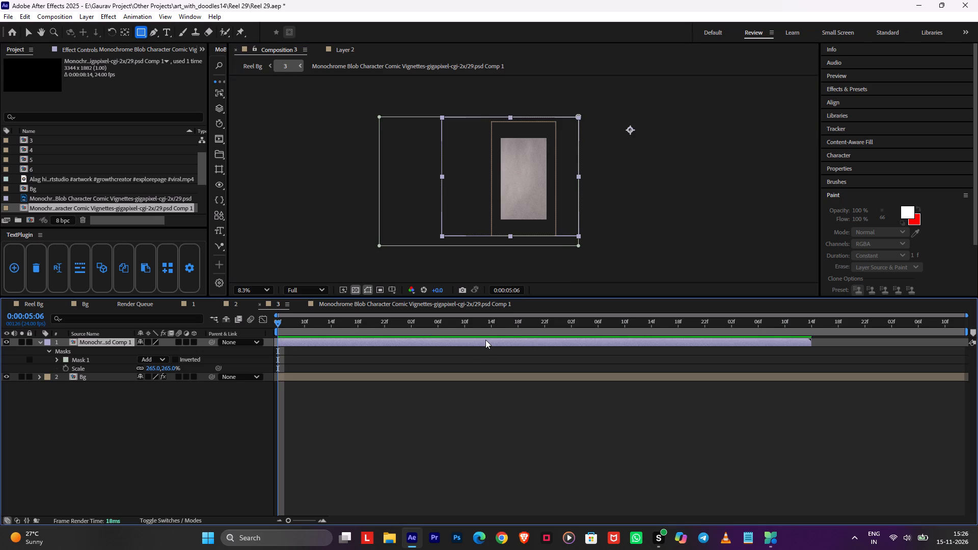
{"action": "key", "text": "ctrl+alt+Home"}
Move the masked doodle precomp so the grumpy character and its scribble fit in the lower part of the frame.
{"action": "key", "text": "ctrl+Tab"}
{"action": "key", "text": "v"}
{"action": "left_click_drag", "start_coordinate": [501, 209], "coordinate": [530, 184]}
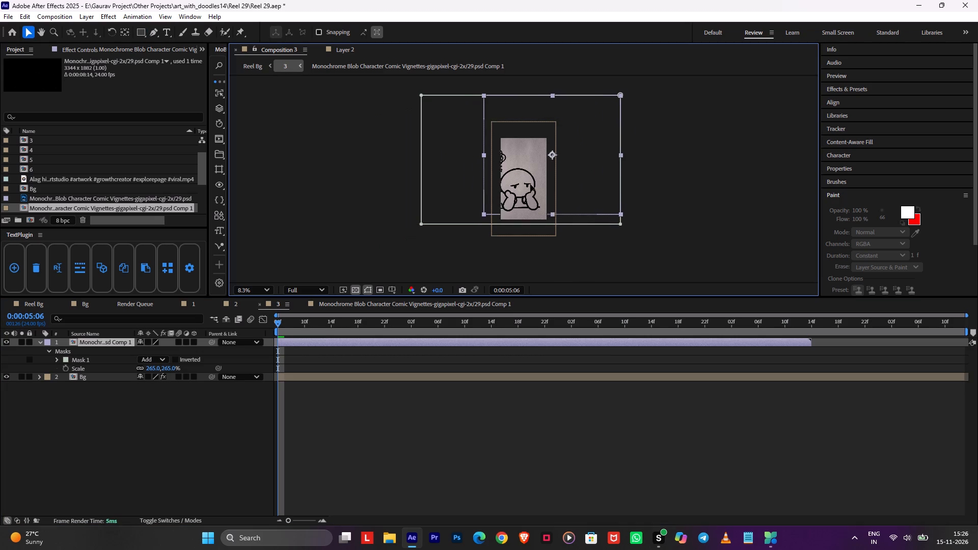
{"action": "left_click_drag", "start_coordinate": [530, 184], "coordinate": [537, 186]}
{"action": "key", "text": "s"}
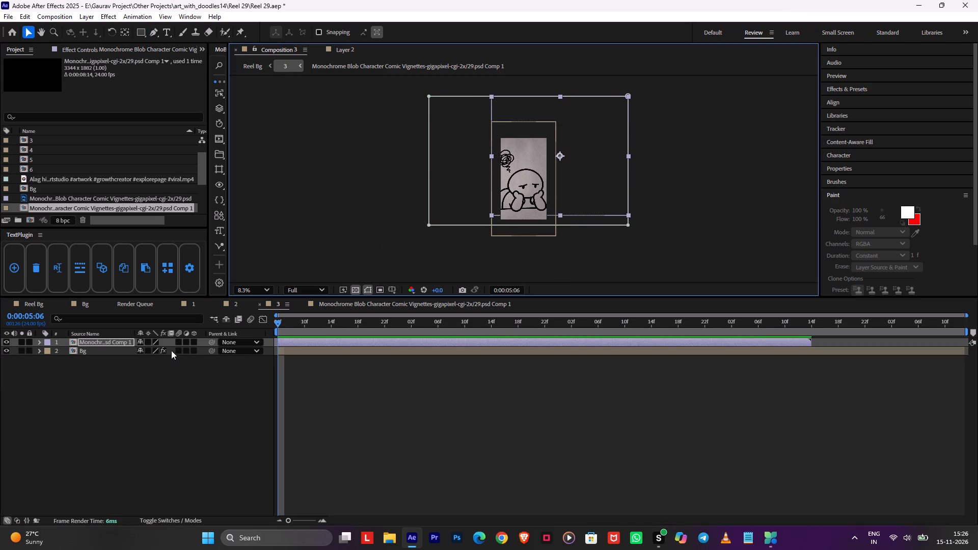
Make the doodle precomp and Bg layers 3D, and add a null and a Two-Node camera named Camera 1.
{"action": "left_click_drag", "start_coordinate": [192, 343], "coordinate": [192, 368]}
{"action": "key", "text": "ctrl+alt+shift+y"}
{"action": "key", "text": "ctrl+alt+shift+c"}
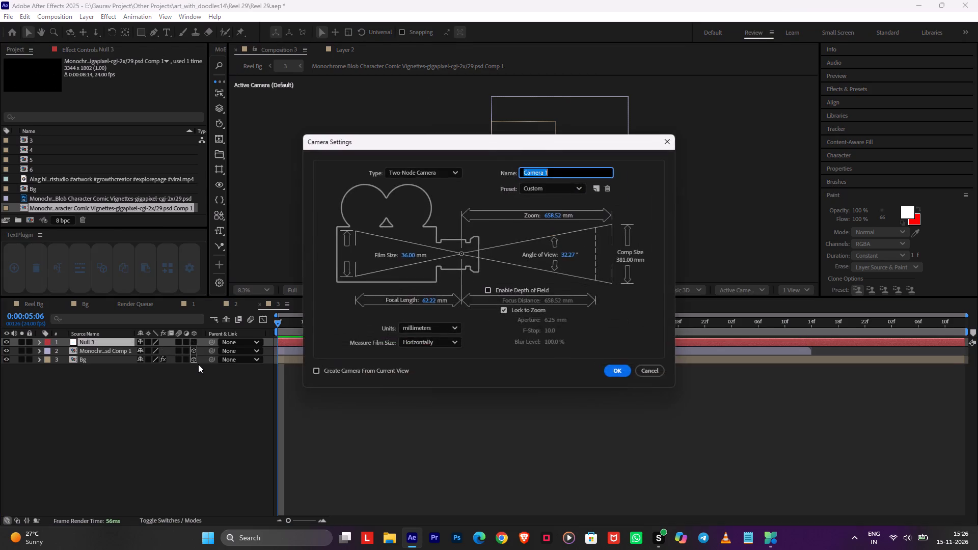
{"action": "key", "text": "Return"}
Parent Camera 1 to Null 3, make the null 3D, and place the camera below it in the layer order.
{"action": "left_click", "coordinate": [193, 347]}
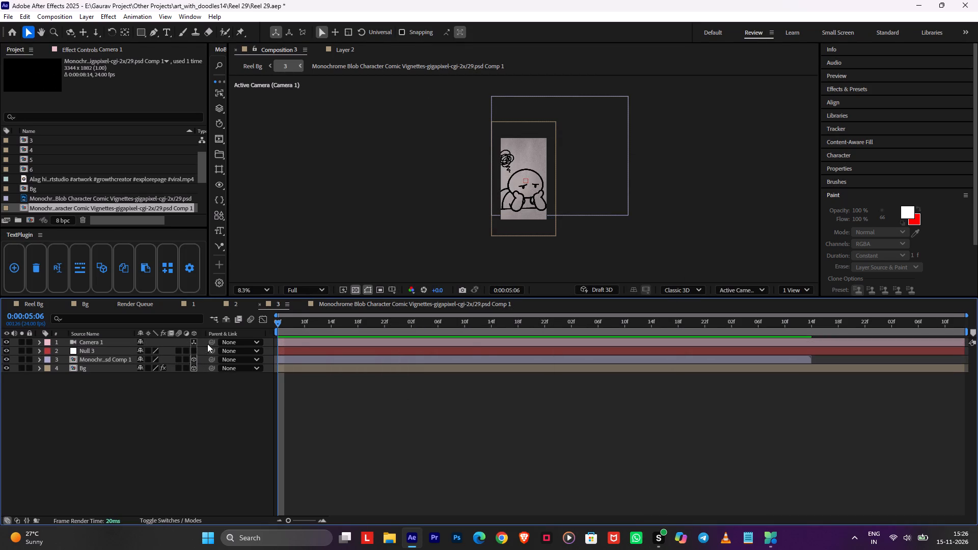
{"action": "left_click_drag", "start_coordinate": [211, 342], "coordinate": [188, 352]}
{"action": "left_click", "coordinate": [195, 350]}
{"action": "left_click_drag", "start_coordinate": [82, 346], "coordinate": [83, 352]}
Keyframe Null 3's Position at the start of composition 3 as 540.0, 960.0, -361.0.
{"action": "left_click", "coordinate": [100, 345]}
{"action": "key", "text": "p"}
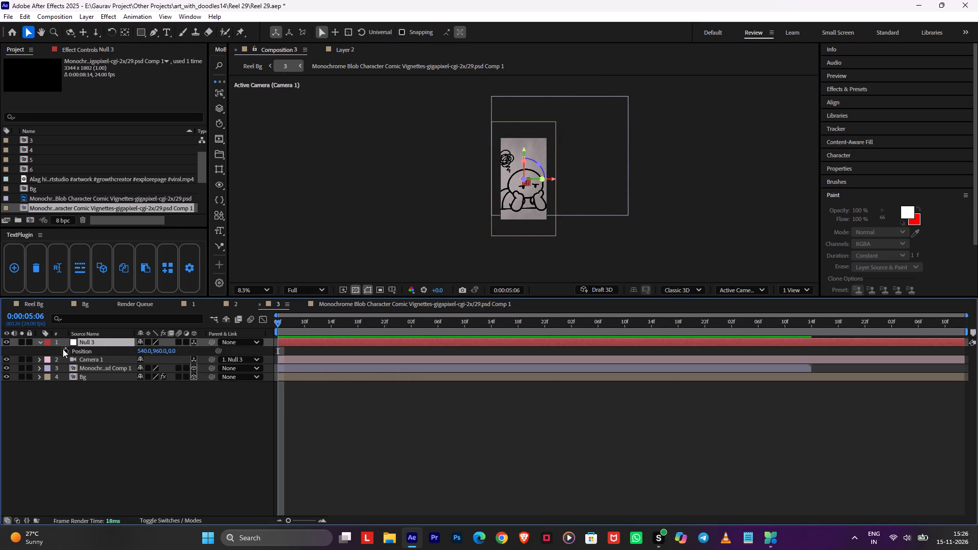
{"action": "left_click", "coordinate": [64, 349]}
{"action": "left_click_drag", "start_coordinate": [170, 351], "coordinate": [80, 360]}
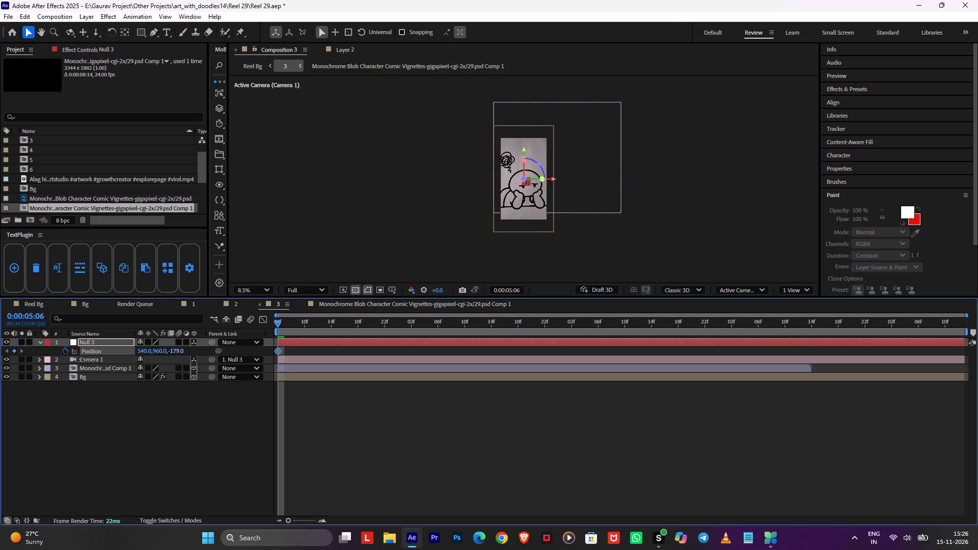
{"action": "left_click_drag", "start_coordinate": [80, 360], "coordinate": [0, 365]}
Keyframe Null 3's Position as 540.0, 960.0, -31.0 at 0:00:08:07, and save the project from the Reel Bg composition.
{"action": "left_click_drag", "start_coordinate": [325, 327], "coordinate": [608, 332]}
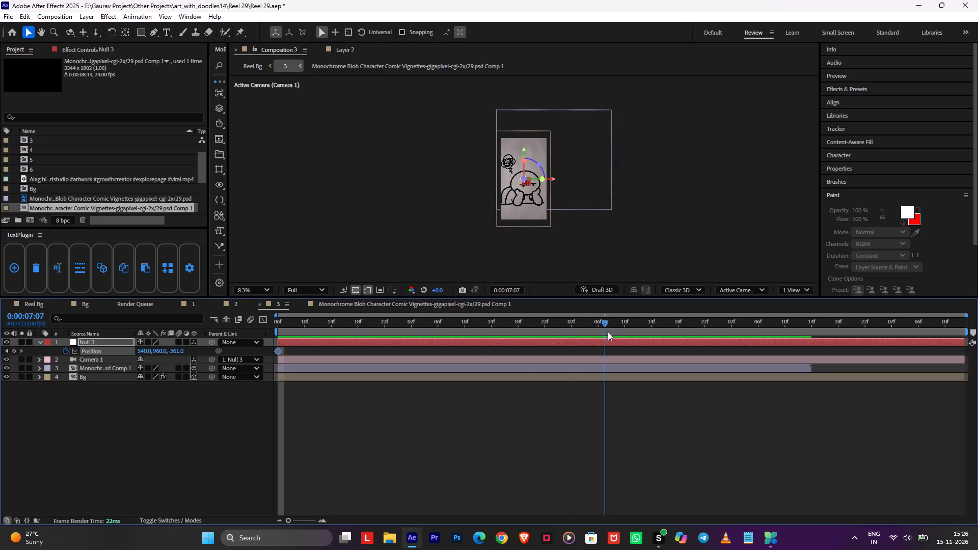
{"action": "left_click_drag", "start_coordinate": [608, 332], "coordinate": [763, 336]}
{"action": "left_click_drag", "start_coordinate": [182, 350], "coordinate": [216, 350]}
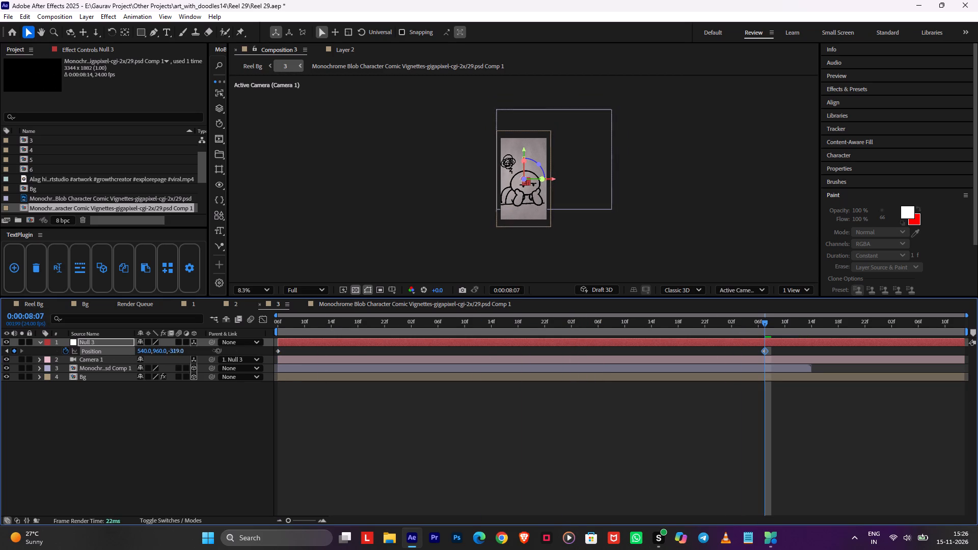
{"action": "left_click_drag", "start_coordinate": [216, 350], "coordinate": [347, 347]}
{"action": "key", "text": "Tab"}
{"action": "left_click", "coordinate": [252, 349]}
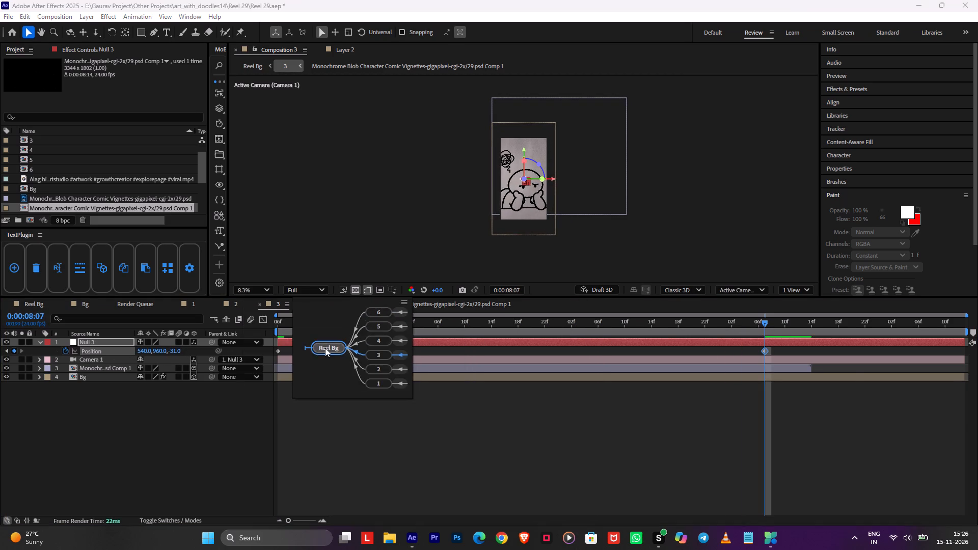
{"action": "left_click", "coordinate": [325, 348]}
{"action": "key", "text": "ctrl+s"}
Preview the reel from its start, and shift both of Null 3's Position keyframes in composition 3 so the first reads 540.0, 989.0, -414.0.
{"action": "left_click_drag", "start_coordinate": [351, 324], "coordinate": [98, 346]}
{"action": "key", "text": "space"}
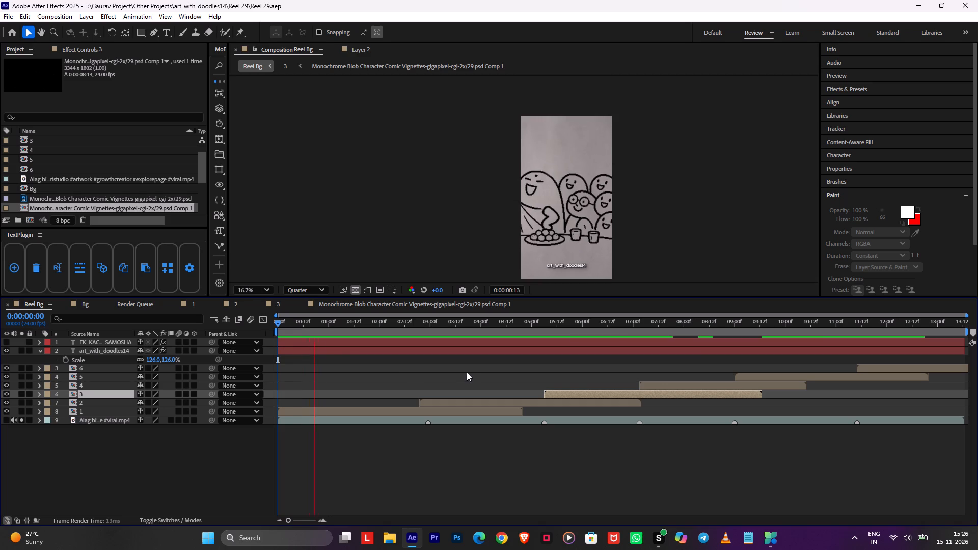
{"action": "middle_click_drag", "start_coordinate": [467, 372], "coordinate": [321, 374]}
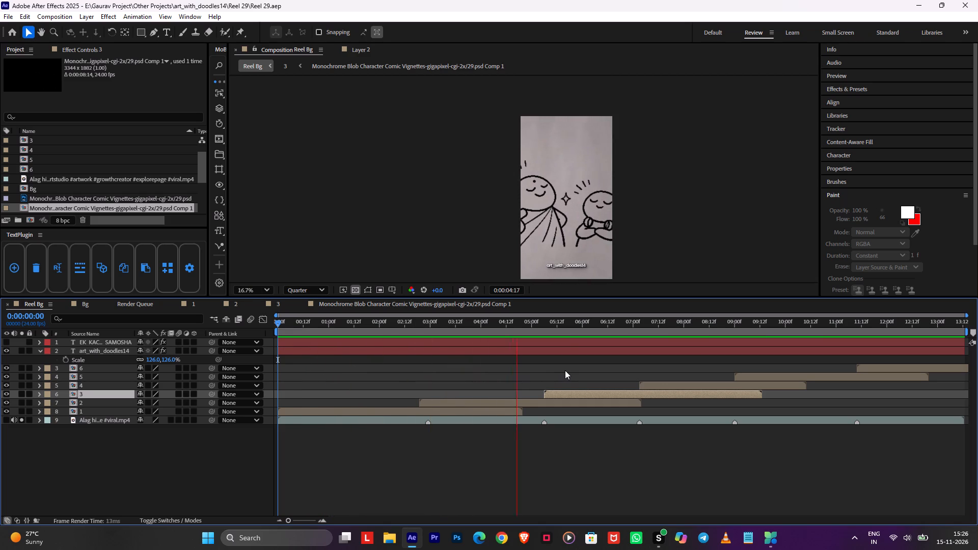
{"action": "key", "text": "space"}
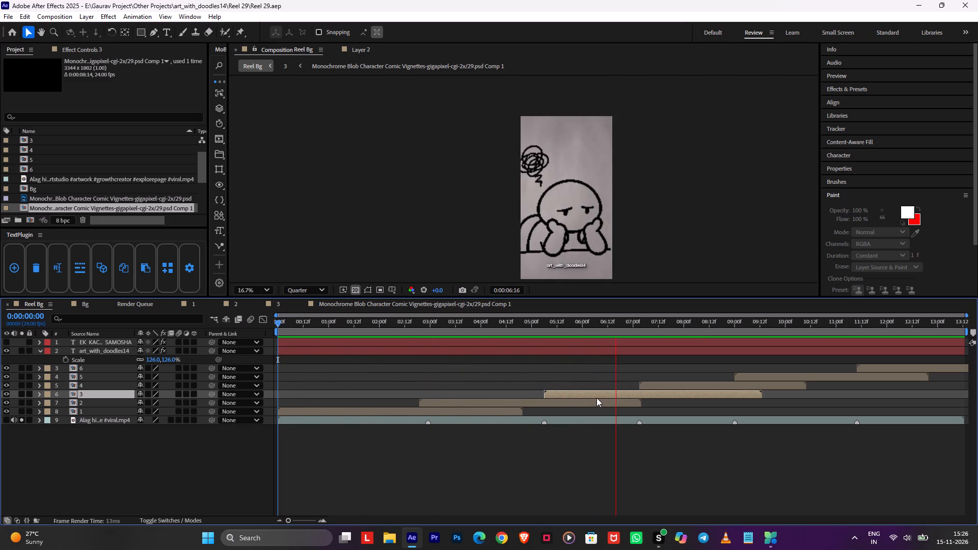
{"action": "double_click", "coordinate": [596, 394]}
{"action": "left_click_drag", "start_coordinate": [465, 332], "coordinate": [148, 341]}
{"action": "left_click", "coordinate": [103, 350]}
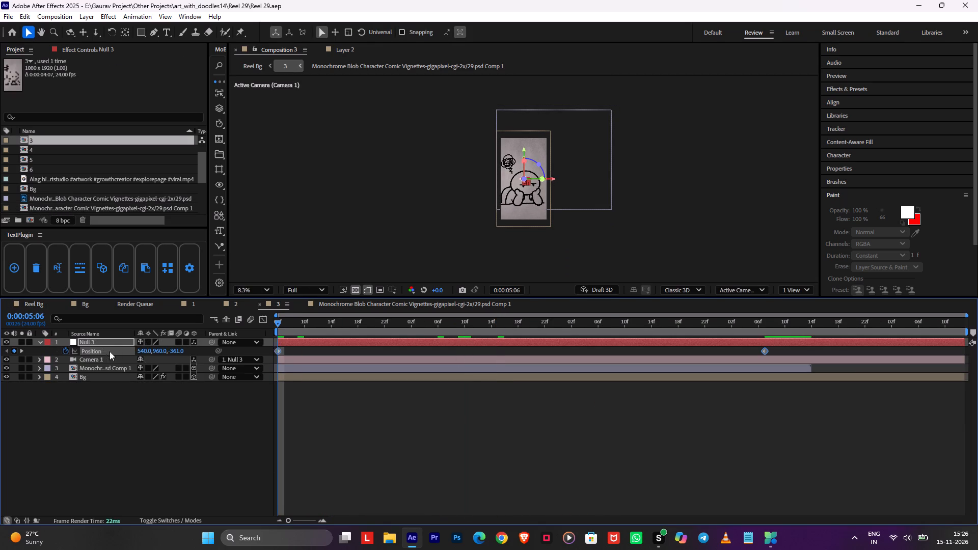
{"action": "left_click_drag", "start_coordinate": [155, 352], "coordinate": [170, 353]}
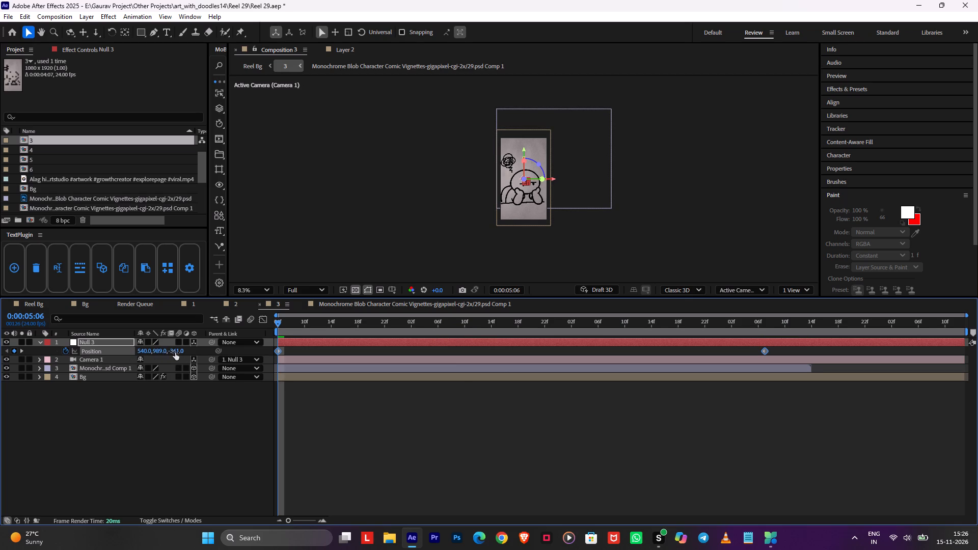
{"action": "left_click_drag", "start_coordinate": [175, 352], "coordinate": [148, 352]}
Preview the Reel Bg composition from 0:00:05:06 and save the project.
{"action": "left_click", "coordinate": [367, 413]}
{"action": "key", "text": "Tab"}
{"action": "left_click", "coordinate": [304, 409]}
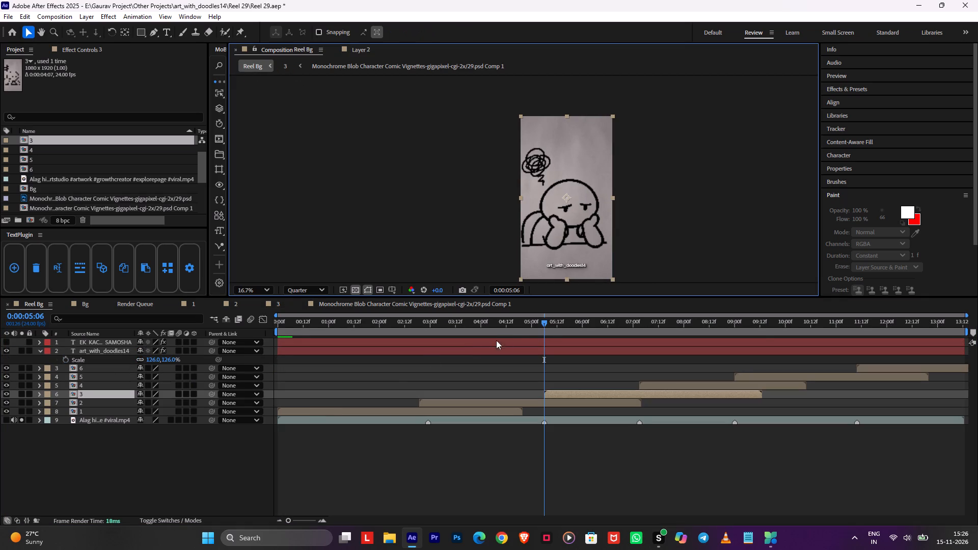
{"action": "key", "text": "space"}
{"action": "key", "text": "ctrl+s"}
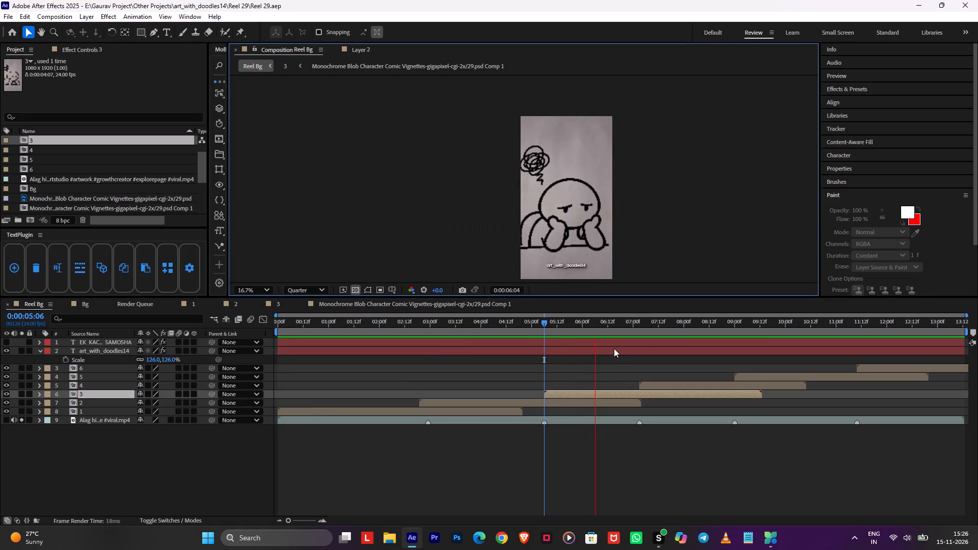
In composition 4, reposition the doodle sheet so the bow-haired character and the angry laptop character sit mid-frame.
{"action": "left_click_drag", "start_coordinate": [655, 323], "coordinate": [644, 323]}
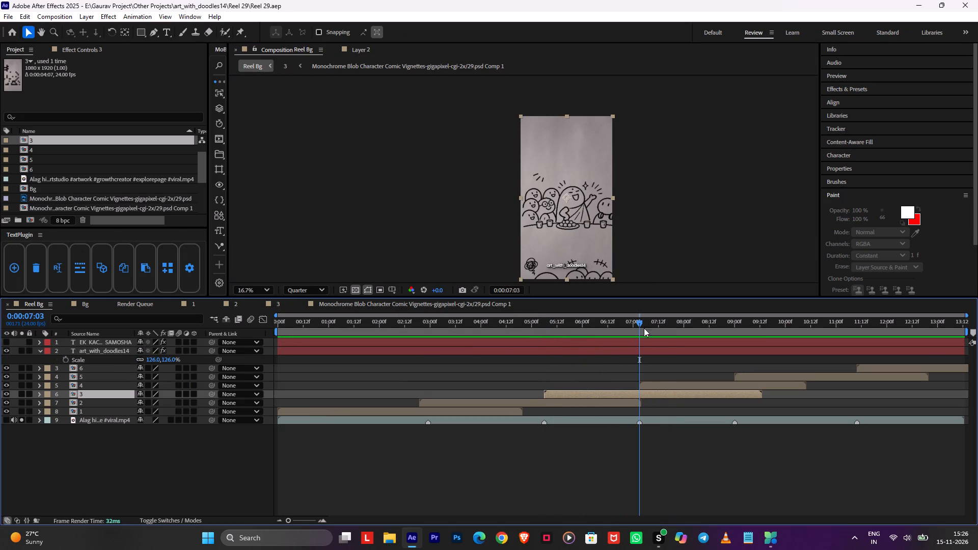
{"action": "double_click", "coordinate": [649, 382]}
{"action": "left_click", "coordinate": [502, 340]}
{"action": "left_click_drag", "start_coordinate": [536, 213], "coordinate": [527, 211]}
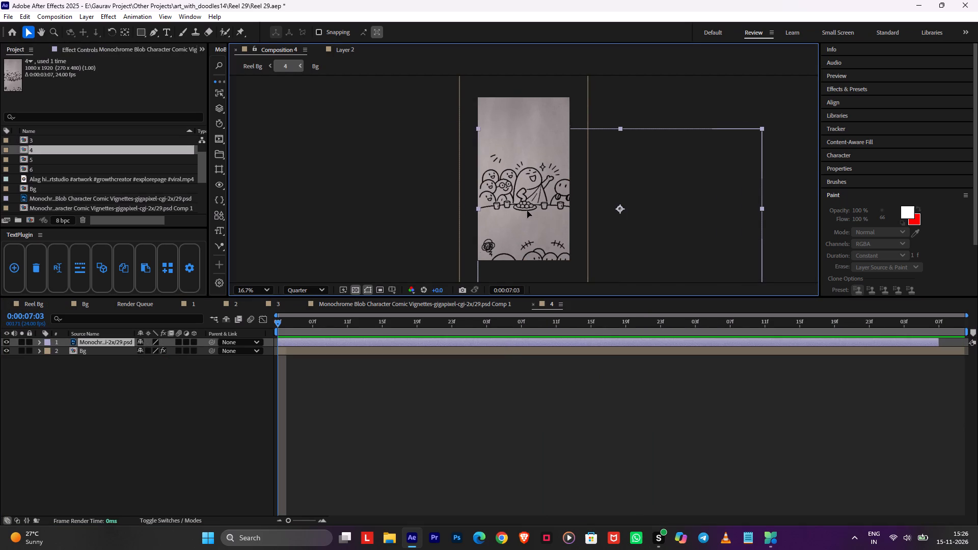
{"action": "left_click_drag", "start_coordinate": [527, 211], "coordinate": [336, 206]}
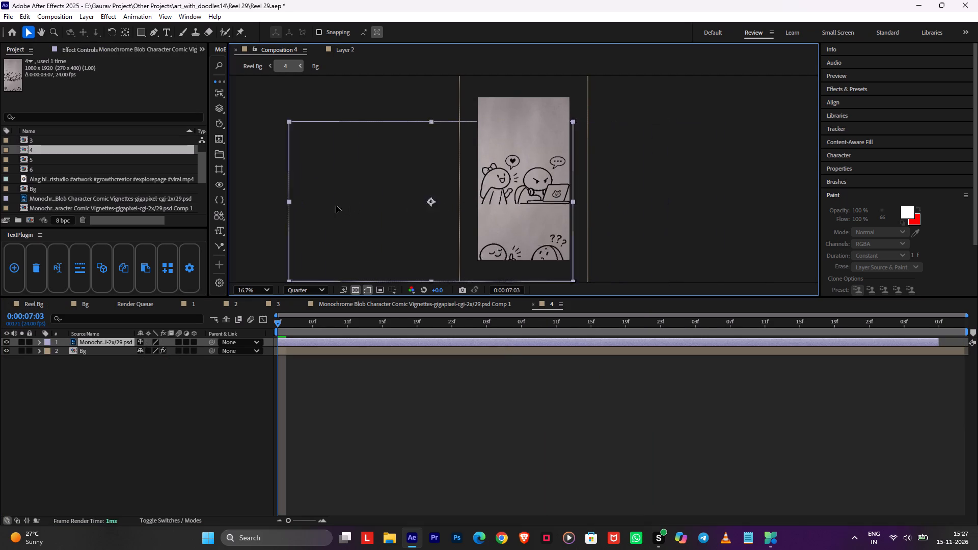
{"action": "left_click_drag", "start_coordinate": [336, 206], "coordinate": [536, 163]}
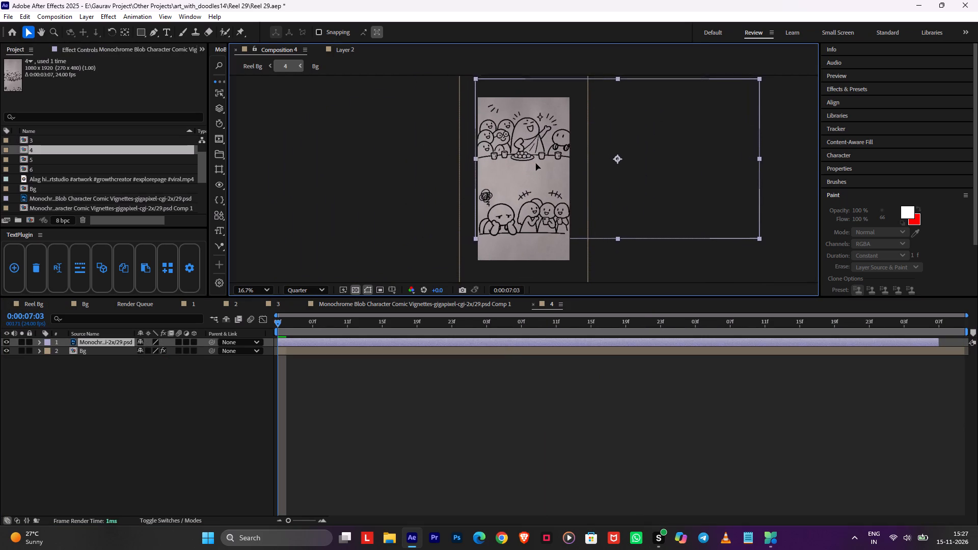
{"action": "left_click_drag", "start_coordinate": [536, 163], "coordinate": [518, 144]}
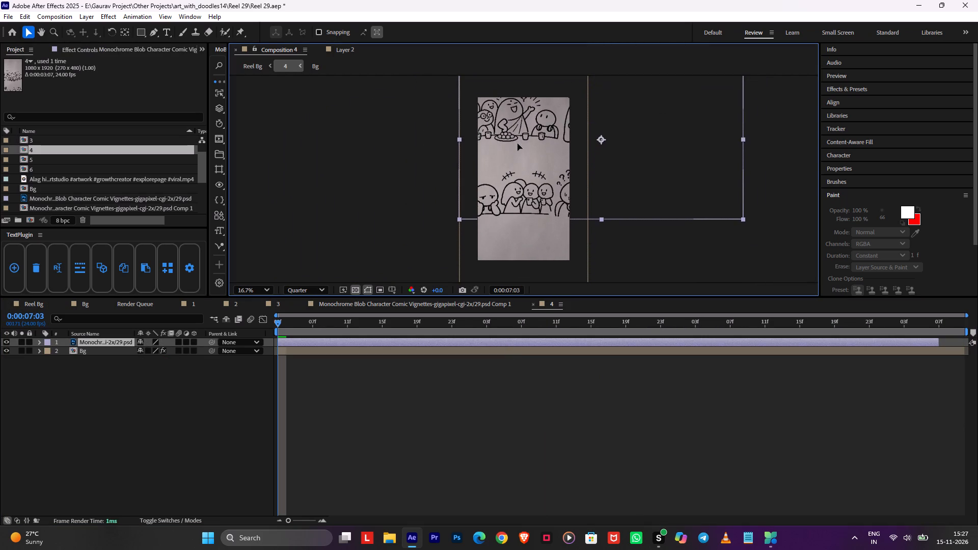
{"action": "left_click_drag", "start_coordinate": [518, 144], "coordinate": [513, 151]}
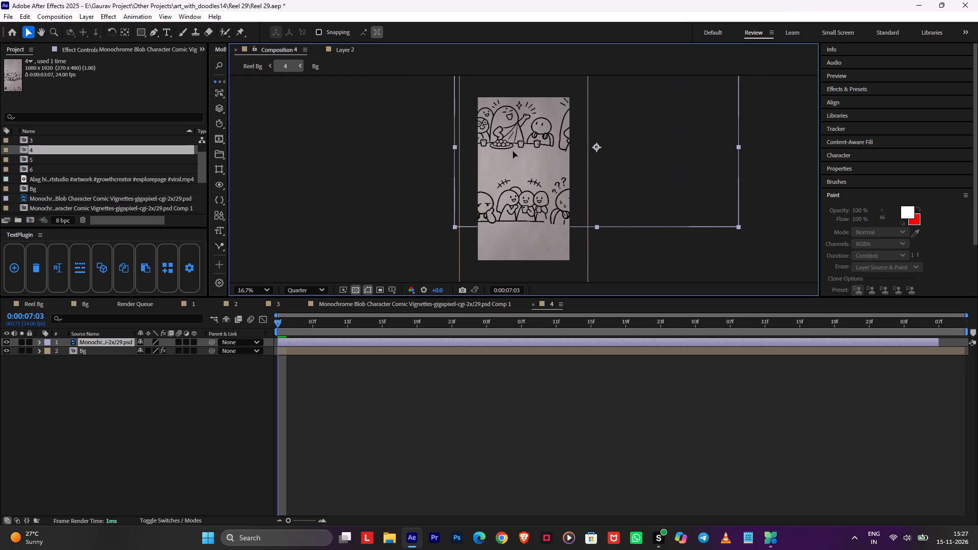
{"action": "left_click_drag", "start_coordinate": [513, 151], "coordinate": [342, 206]}
Delete Mask 1 from the doodle sheet layer inside composition 3's nested doodle precomp.
{"action": "key", "text": "Tab"}
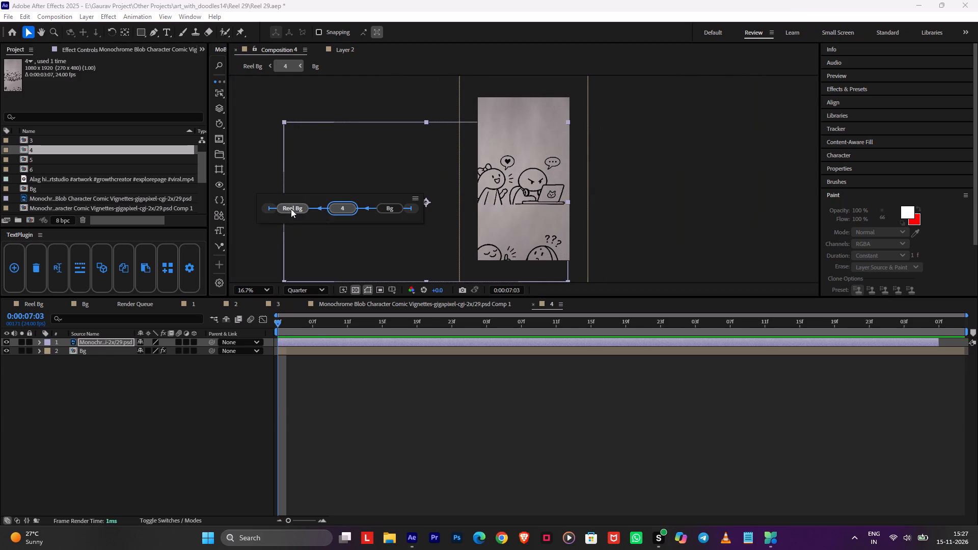
{"action": "left_click", "coordinate": [290, 209]}
{"action": "left_click", "coordinate": [579, 321]}
{"action": "double_click", "coordinate": [576, 395]}
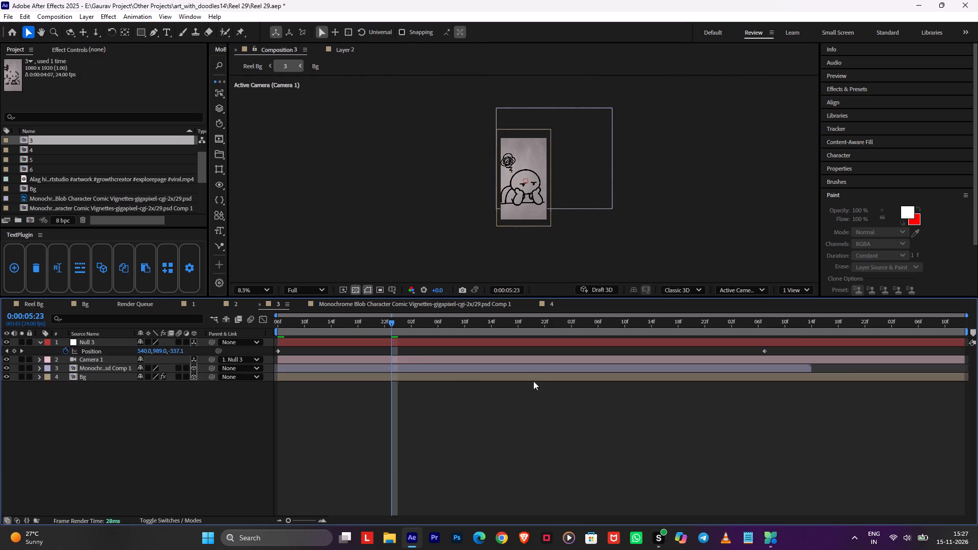
{"action": "double_click", "coordinate": [390, 367]}
{"action": "scroll", "coordinate": [486, 179], "scroll_direction": "down", "scroll_amount": 1}
{"action": "key", "text": "space"}
{"action": "left_click_drag", "start_coordinate": [512, 160], "coordinate": [441, 213]}
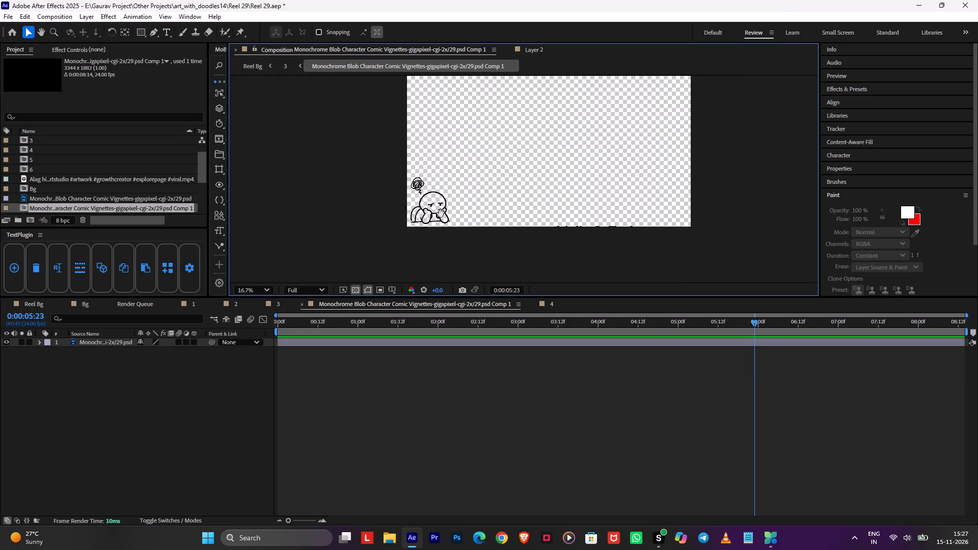
{"action": "left_click_drag", "start_coordinate": [441, 213], "coordinate": [437, 216]}
{"action": "key", "text": "m"}
{"action": "left_click", "coordinate": [93, 354]}
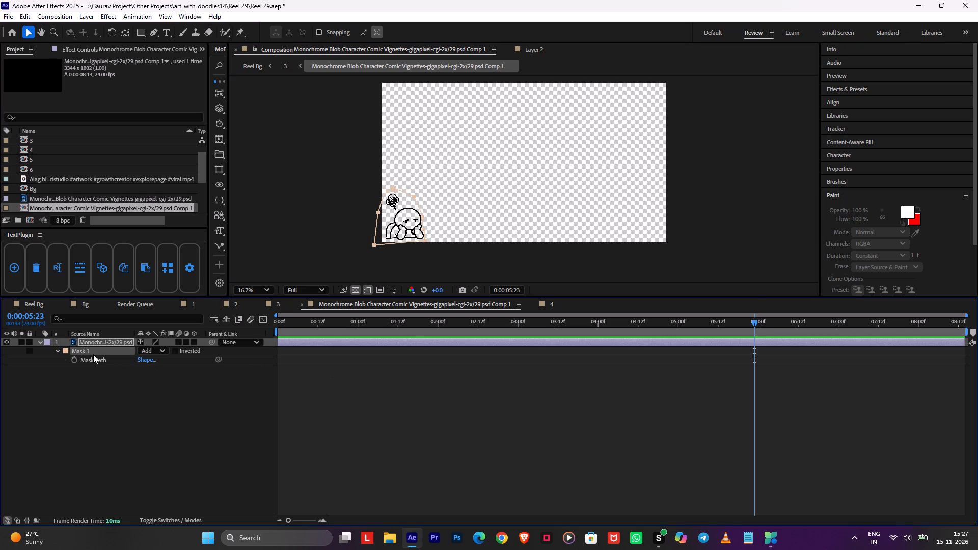
{"action": "key", "text": "Delete"}
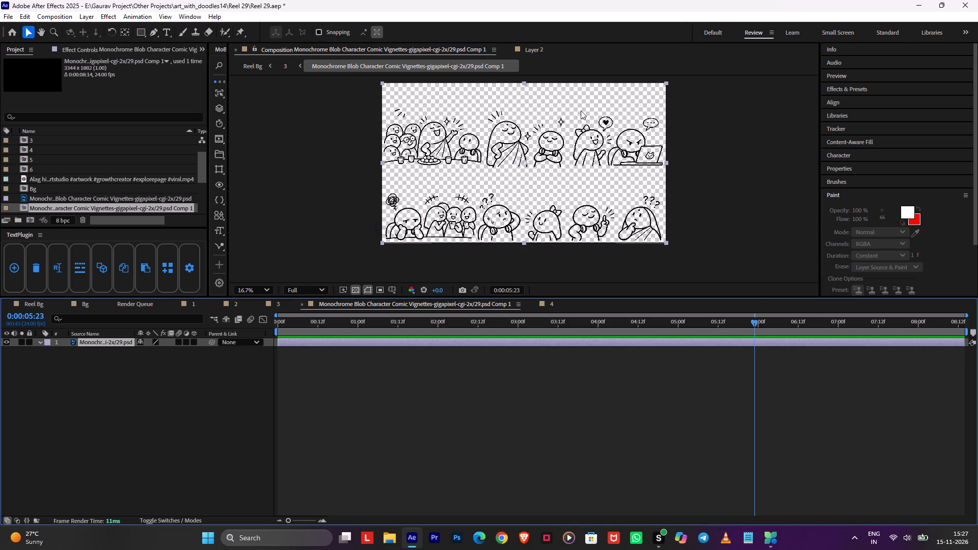
Draw a closed Pen mask around the bow-haired character and the angry laptop character, including their speech bubbles.
{"action": "key", "text": "g"}
{"action": "left_click", "coordinate": [573, 104]}
{"action": "left_click", "coordinate": [569, 137]}
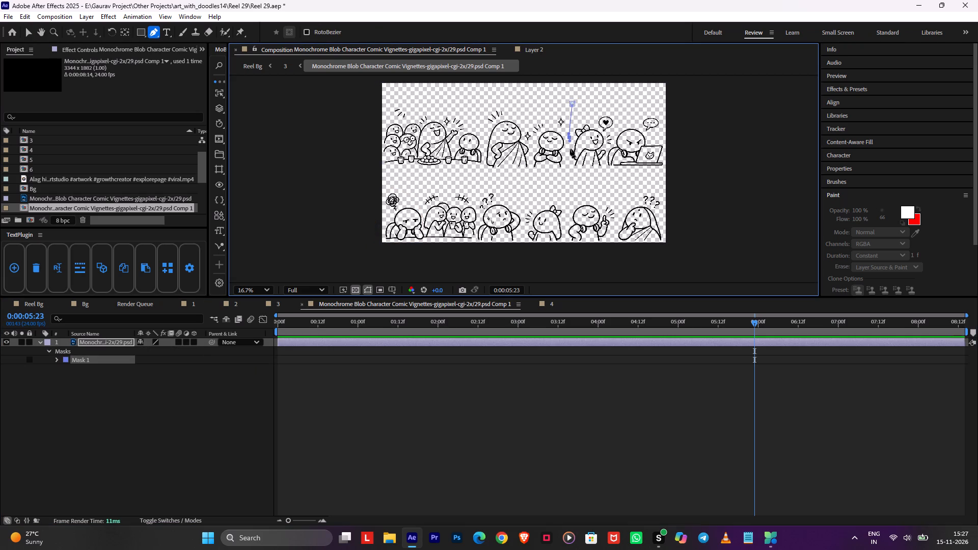
{"action": "left_click_drag", "start_coordinate": [569, 157], "coordinate": [568, 163]}
{"action": "left_click", "coordinate": [568, 173]}
{"action": "left_click_drag", "start_coordinate": [677, 179], "coordinate": [686, 178]}
{"action": "left_click", "coordinate": [690, 118]}
{"action": "left_click_drag", "start_coordinate": [649, 101], "coordinate": [636, 97]}
{"action": "left_click", "coordinate": [572, 102]}
{"action": "left_click", "coordinate": [444, 405]}
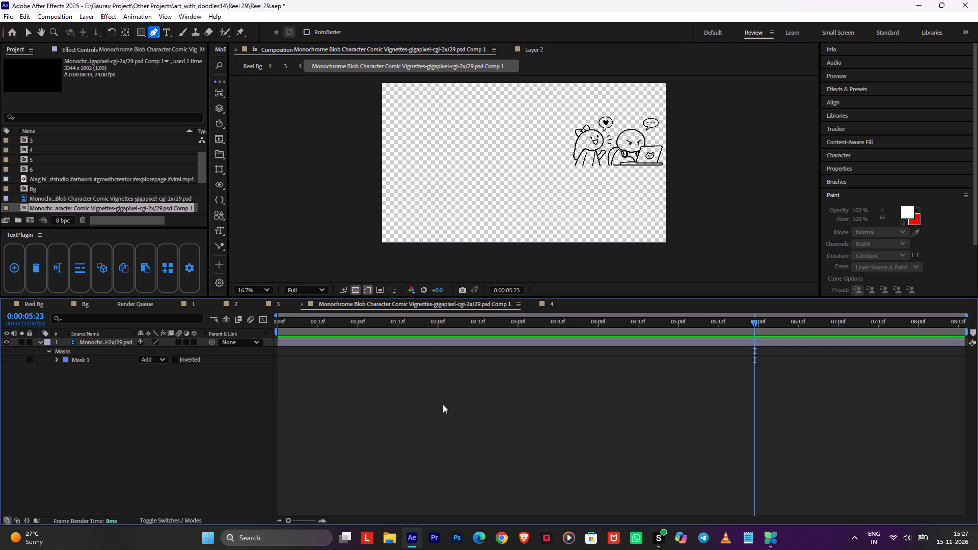
Center the masked doodle layer's anchor point on its visible content and center the layer in the precomp frame.
{"action": "key", "text": "Tab"}
{"action": "left_click", "coordinate": [346, 349]}
{"action": "left_click", "coordinate": [350, 344]}
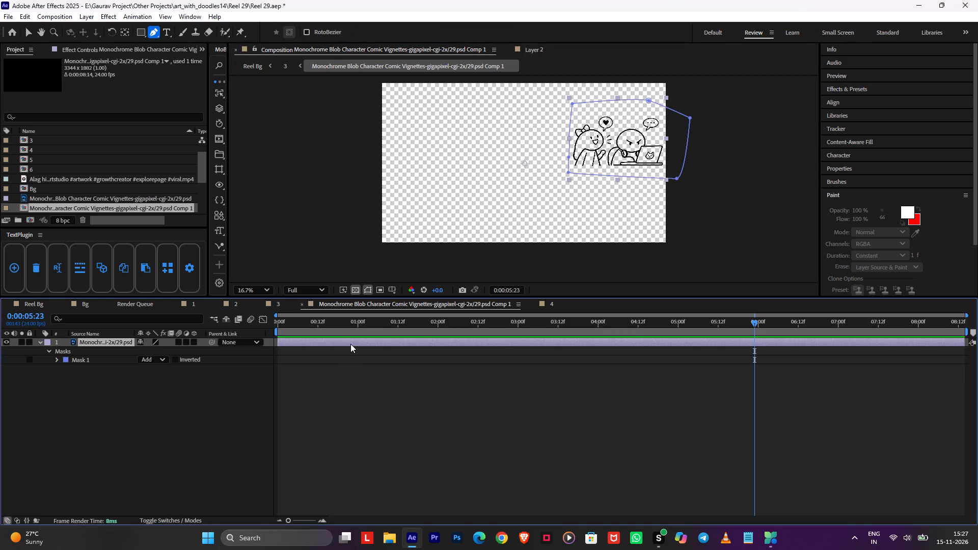
{"action": "key", "text": "ctrl+alt+Home"}
{"action": "key", "text": "ctrl+Home"}
Return to composition 3 and delete the mask from the nested doodle precomp layer.
{"action": "key", "text": "Tab"}
{"action": "key", "text": "Left"}
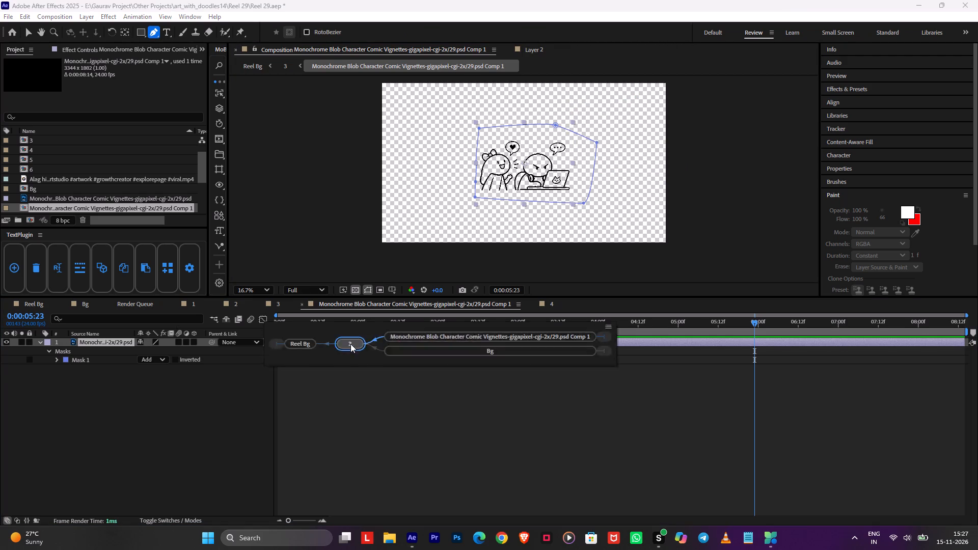
{"action": "key", "text": "Return"}
{"action": "key", "text": "v"}
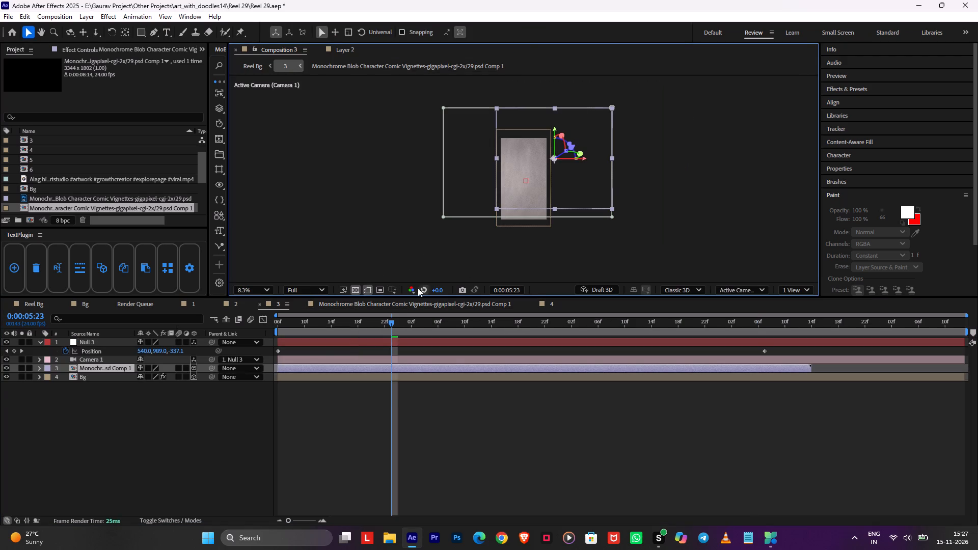
{"action": "key", "text": "m"}
{"action": "left_click", "coordinate": [88, 376]}
{"action": "key", "text": "Delete"}
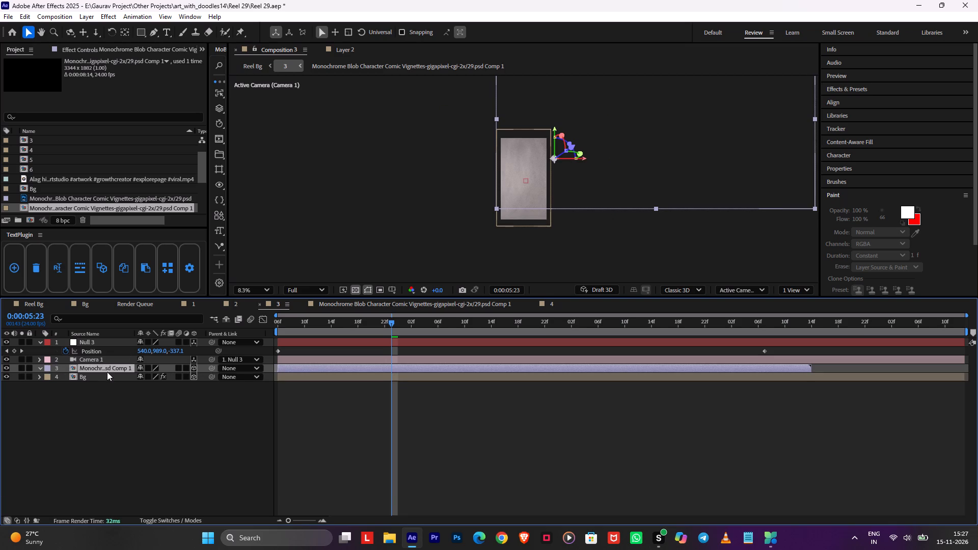
Move the doodle precomp so the two characters fall within the portrait frame, and relocate its anchor point onto them.
{"action": "left_click_drag", "start_coordinate": [662, 163], "coordinate": [534, 210]}
{"action": "key", "text": "y"}
{"action": "left_click_drag", "start_coordinate": [427, 204], "coordinate": [427, 205]}
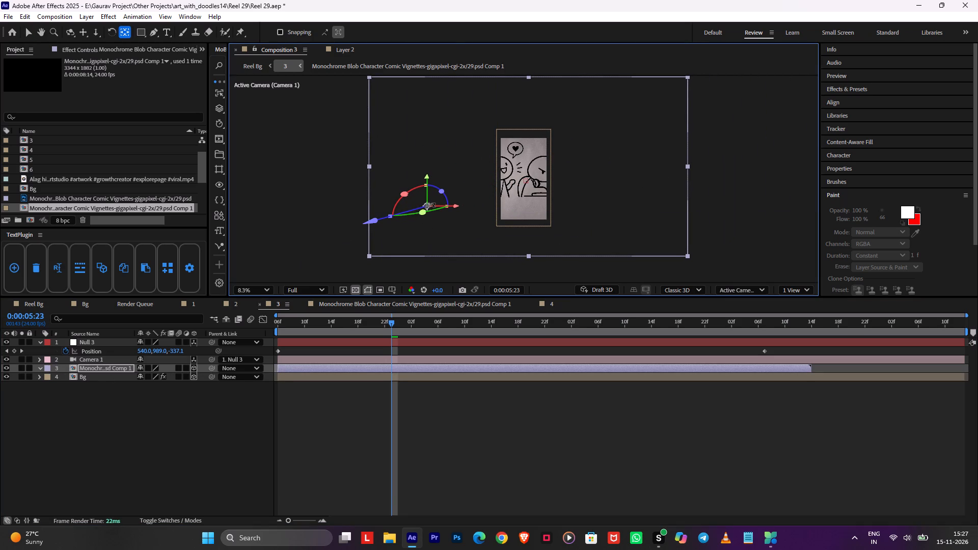
{"action": "left_click_drag", "start_coordinate": [427, 205], "coordinate": [529, 178]}
At the start of composition 3, set the doodle precomp's Scale to 176.0%.
{"action": "left_click_drag", "start_coordinate": [350, 325], "coordinate": [199, 333]}
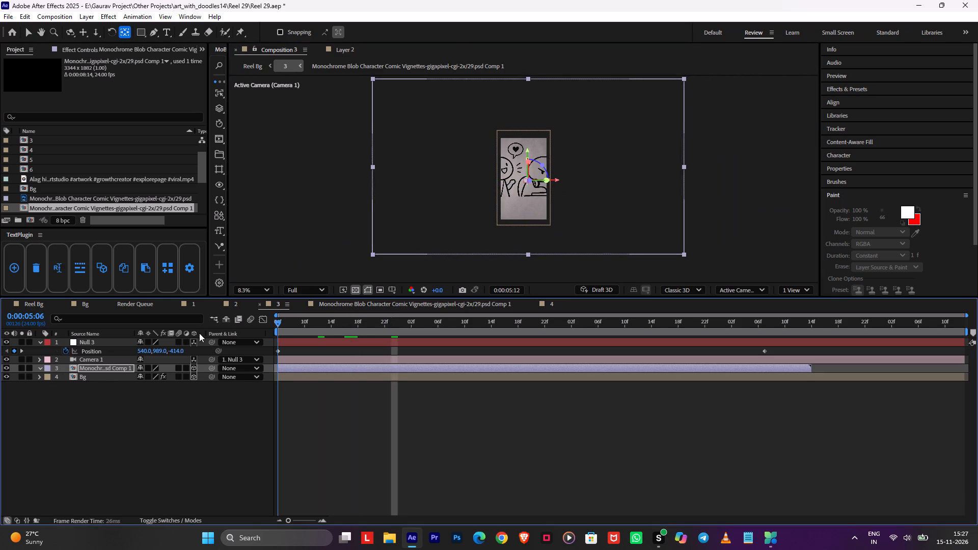
{"action": "left_click_drag", "start_coordinate": [199, 333], "coordinate": [188, 334]}
{"action": "key", "text": "s"}
{"action": "left_click_drag", "start_coordinate": [182, 377], "coordinate": [119, 371]}
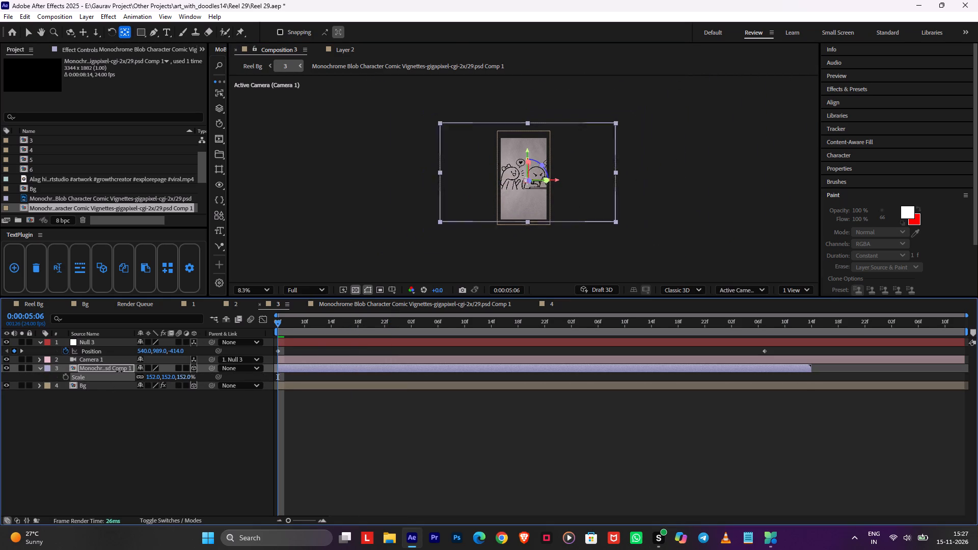
{"action": "left_click_drag", "start_coordinate": [119, 371], "coordinate": [130, 371]}
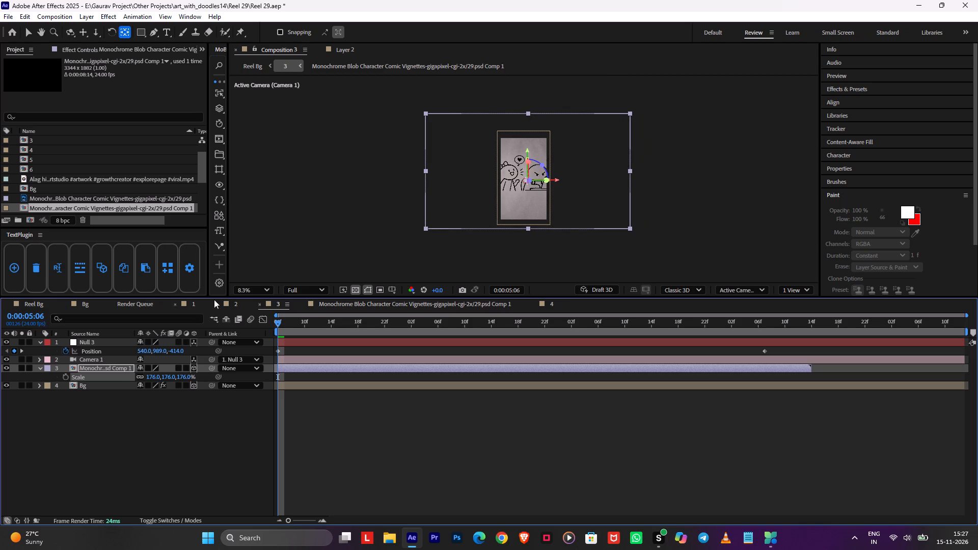
Lower the doodle precomp slightly in the frame, preview composition 3, and save the project.
{"action": "key", "text": "v"}
{"action": "scroll", "coordinate": [463, 198], "scroll_direction": "up", "scroll_amount": 1}
{"action": "left_click_drag", "start_coordinate": [526, 210], "coordinate": [526, 222]}
{"action": "key", "text": "space"}
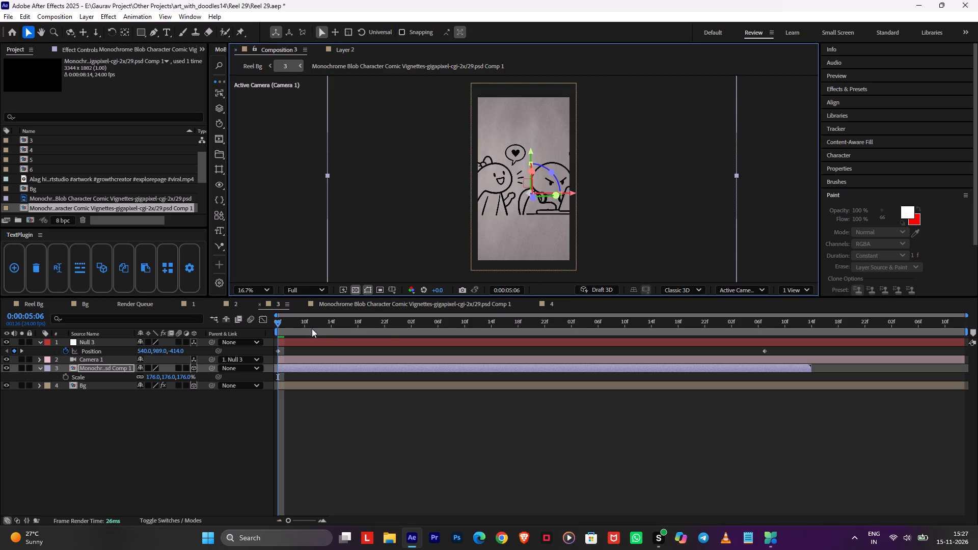
{"action": "key", "text": "ctrl+s"}
{"action": "left_click_drag", "start_coordinate": [320, 328], "coordinate": [172, 341]}
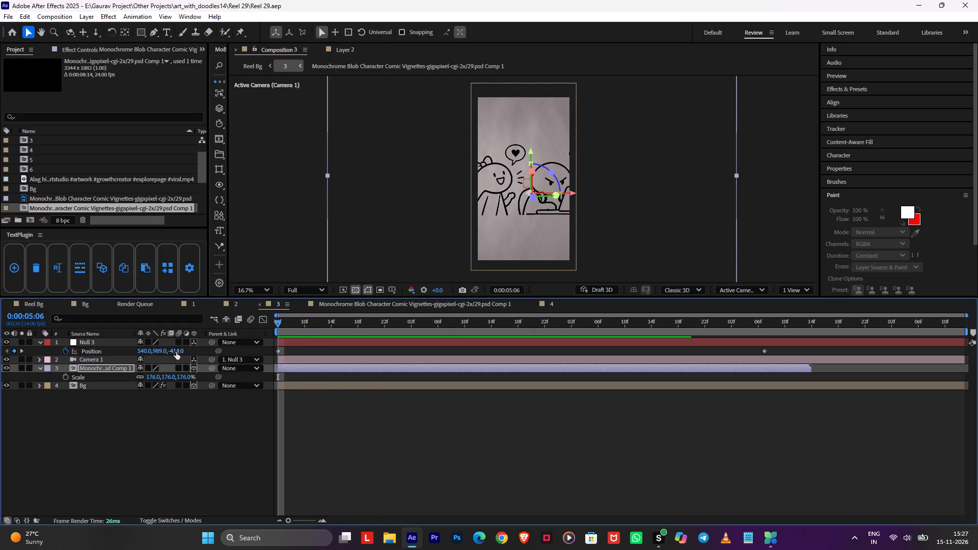
Set the null's starting Position keyframe in composition 3 to X 355 and Z -585.
{"action": "left_click_drag", "start_coordinate": [177, 351], "coordinate": [85, 346]}
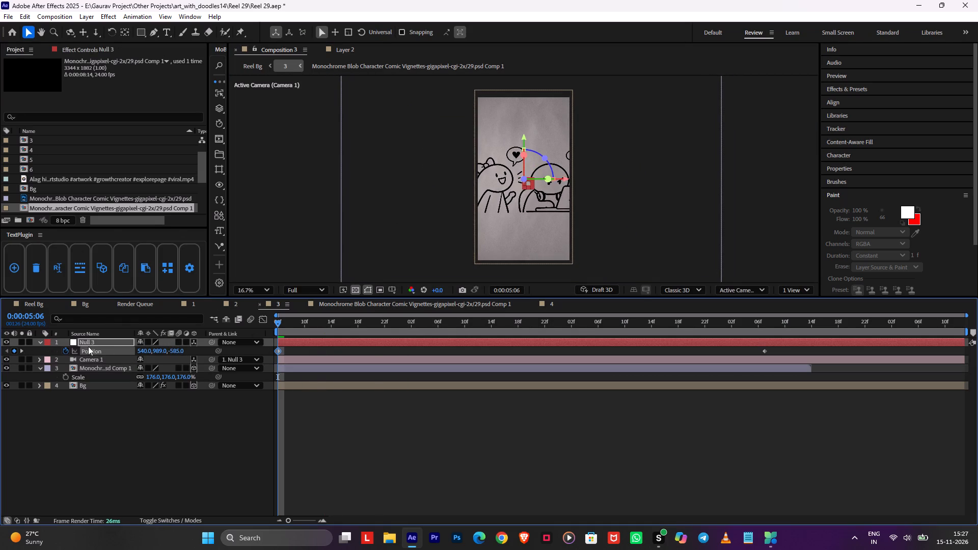
{"action": "left_click_drag", "start_coordinate": [141, 348], "coordinate": [45, 346]}
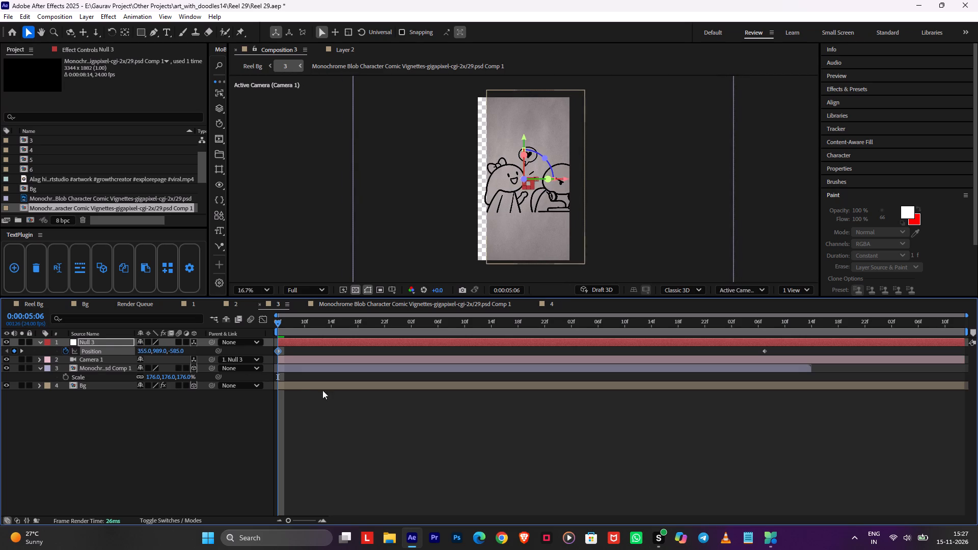
Scale composition 3's Bg layer to 150.0% so it fills the portrait frame.
{"action": "left_click", "coordinate": [330, 388]}
{"action": "key", "text": "Left"}
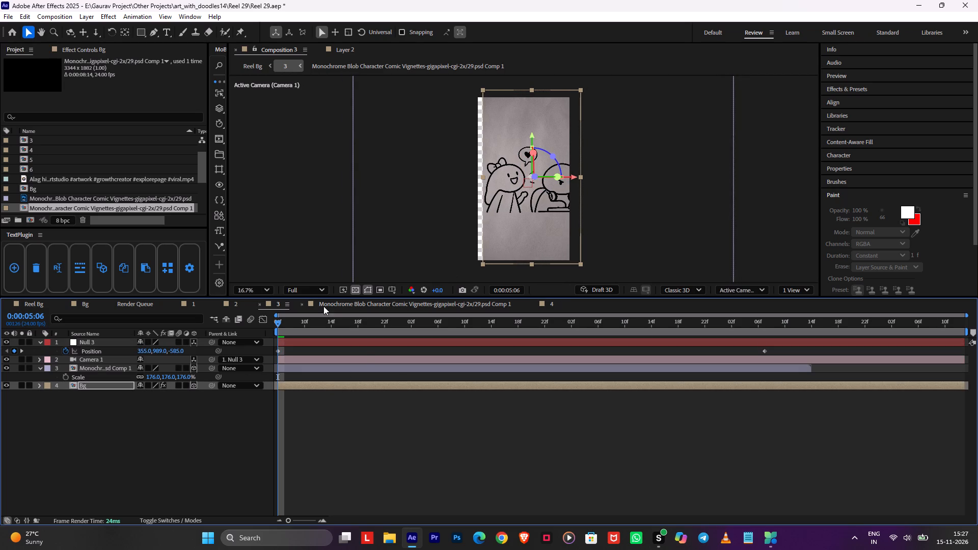
{"action": "key", "text": "s"}
{"action": "left_click_drag", "start_coordinate": [174, 392], "coordinate": [198, 391]}
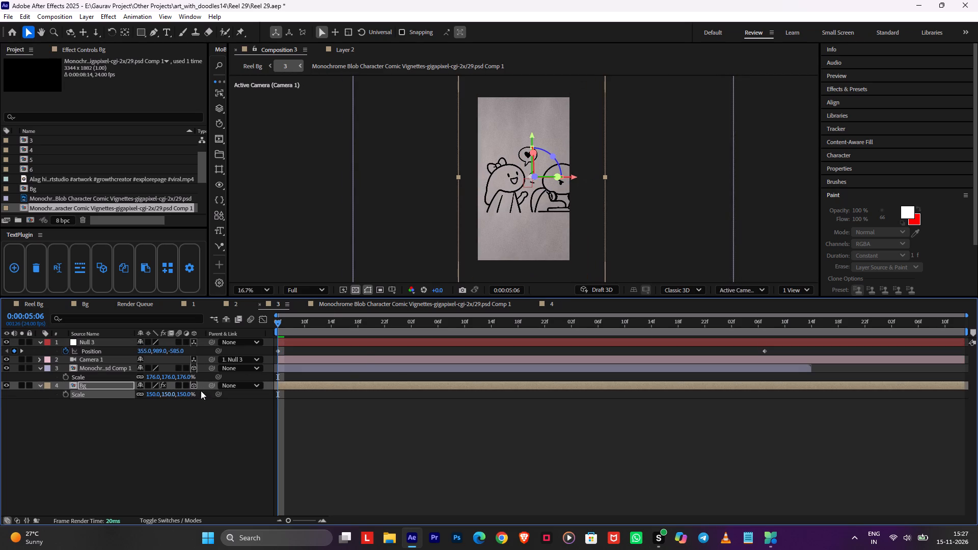
{"action": "left_click", "coordinate": [338, 369]}
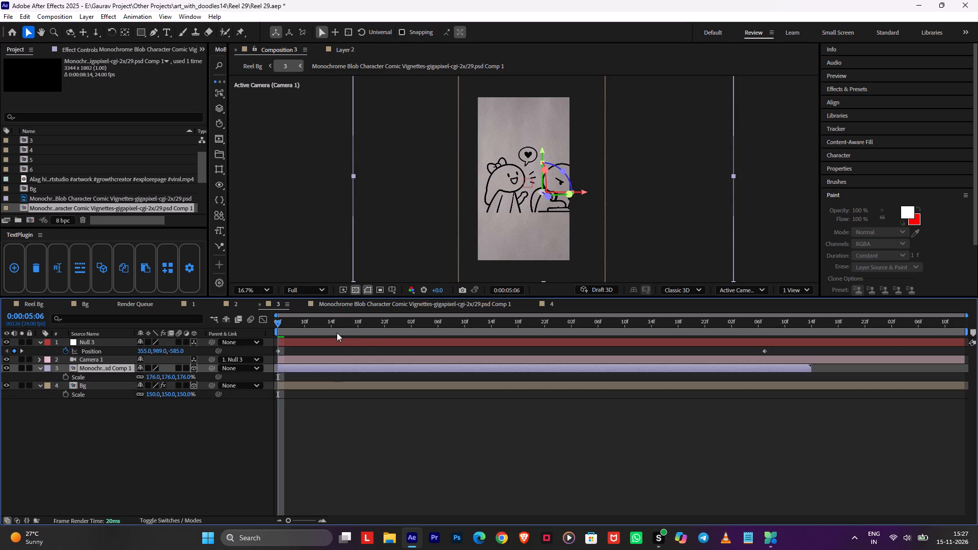
Replace the null's Position keyframe at 0:00:08:07 with one panned across toward the laptop character at unchanged depth, and apply Easy Ease.
{"action": "left_click_drag", "start_coordinate": [329, 326], "coordinate": [765, 333]}
{"action": "left_click", "coordinate": [763, 349]}
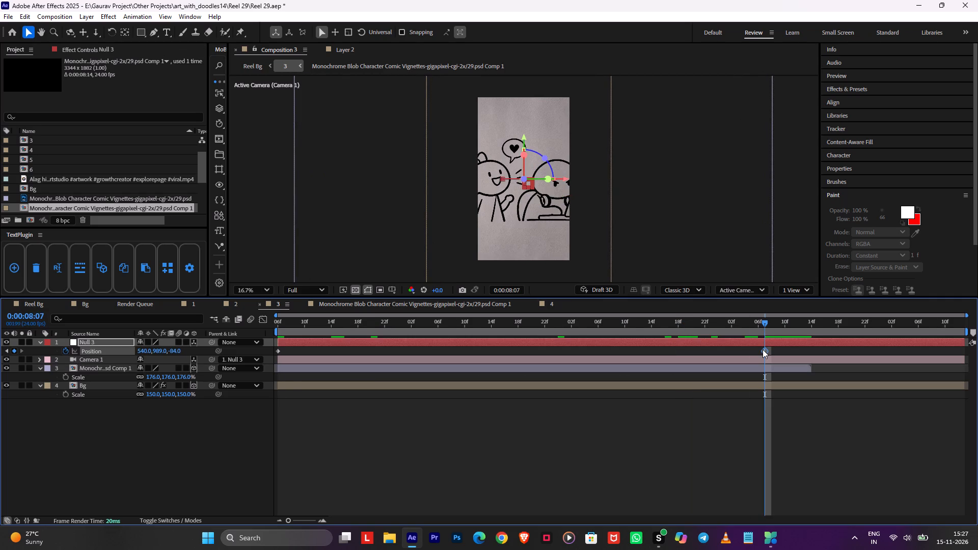
{"action": "key", "text": "Delete"}
{"action": "left_click_drag", "start_coordinate": [143, 354], "coordinate": [340, 353]}
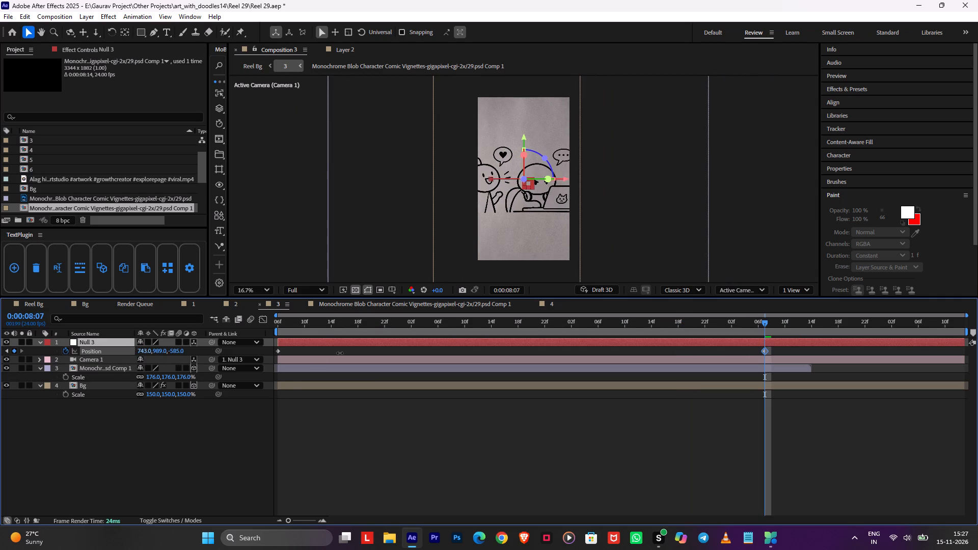
{"action": "left_click_drag", "start_coordinate": [340, 353], "coordinate": [428, 350]}
{"action": "key", "text": "F9"}
Return to the Reel Bg composition, preview it from 0:00:04:21, and save the project.
{"action": "left_click_drag", "start_coordinate": [525, 323], "coordinate": [134, 338]}
{"action": "key", "text": "Tab"}
{"action": "left_click", "coordinate": [78, 339]}
{"action": "left_click", "coordinate": [526, 326]}
{"action": "key", "text": "space"}
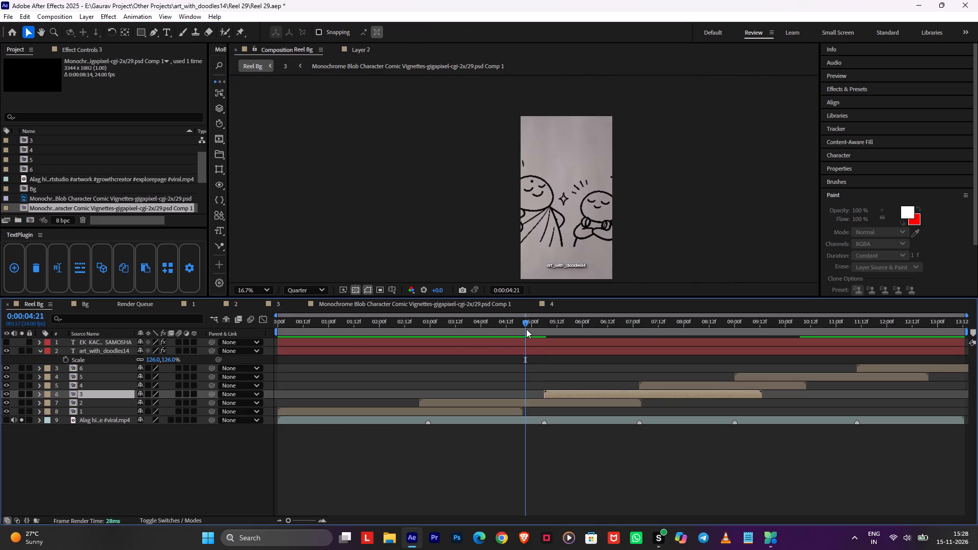
{"action": "key", "text": "ctrl+s"}
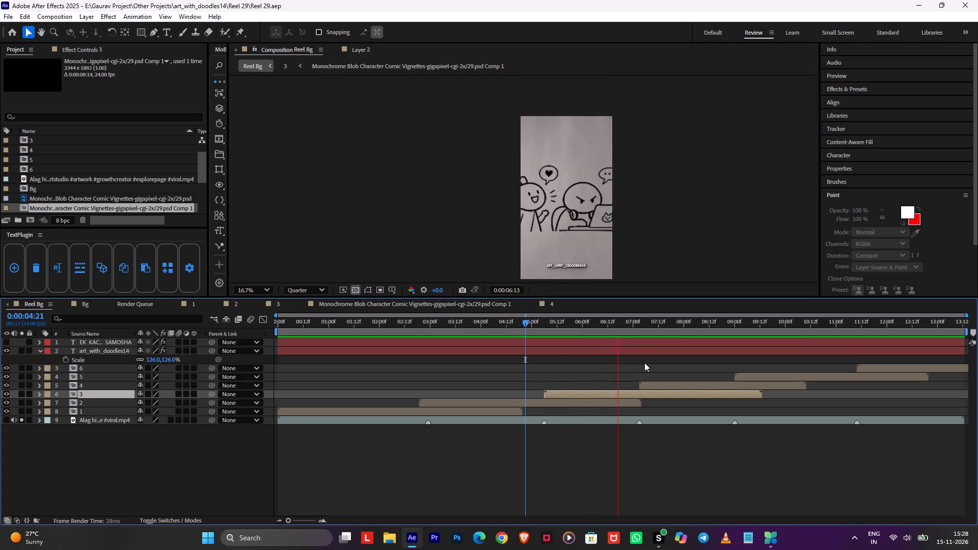
Open composition 4 at its start and move the doodle layer so the sulking character and laughing friends fall in the frame.
{"action": "left_click_drag", "start_coordinate": [635, 326], "coordinate": [645, 326]}
{"action": "double_click", "coordinate": [660, 386]}
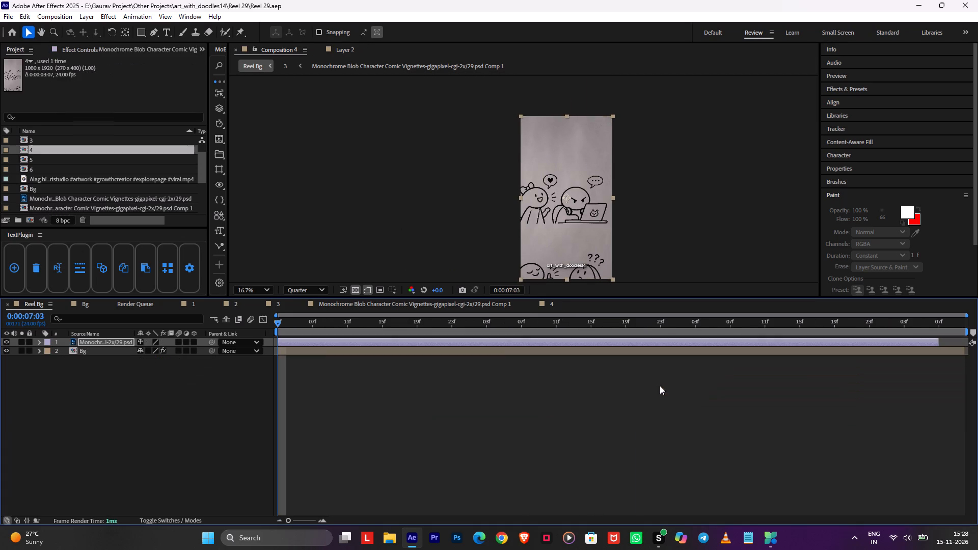
{"action": "left_click_drag", "start_coordinate": [527, 228], "coordinate": [560, 214]}
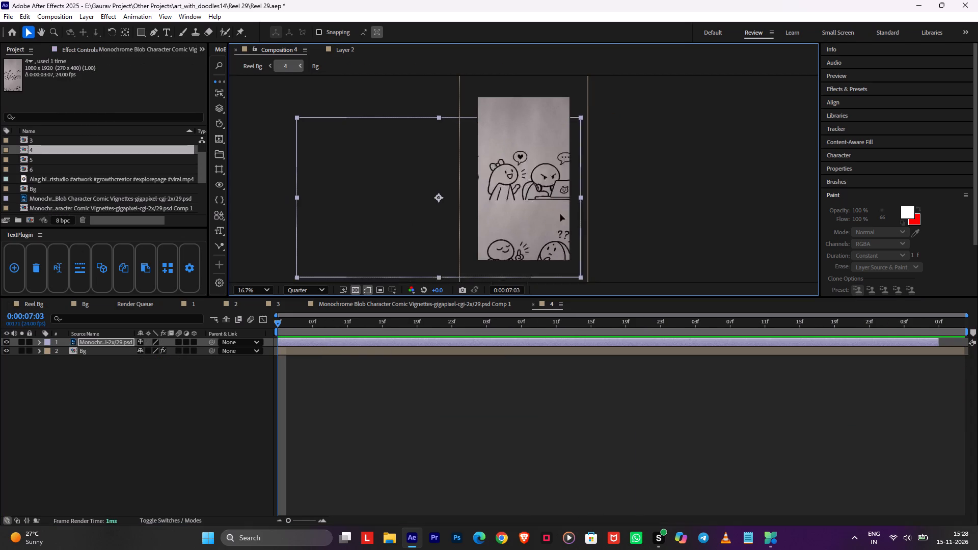
{"action": "left_click_drag", "start_coordinate": [560, 214], "coordinate": [712, 168]}
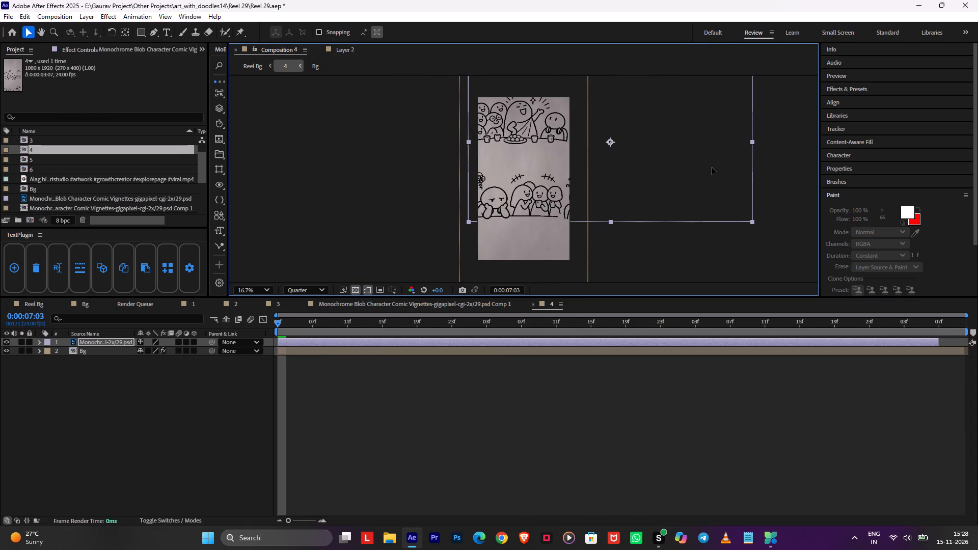
{"action": "left_click_drag", "start_coordinate": [712, 168], "coordinate": [719, 167]}
Draw a closed Pen tool mask around the sulking character and the three laughing friends on composition 4's doodle layer.
{"action": "scroll", "coordinate": [340, 93], "scroll_direction": "up", "scroll_amount": 1}
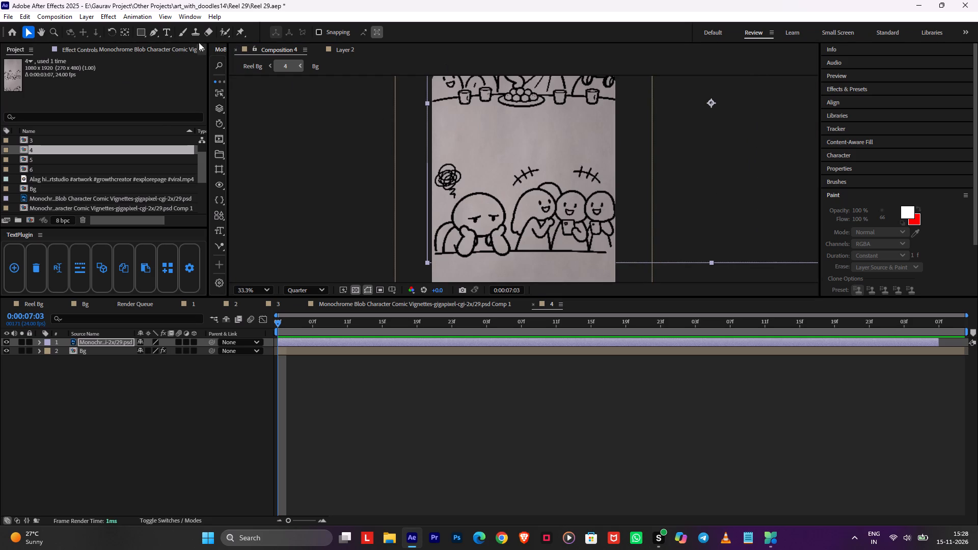
{"action": "left_click", "coordinate": [164, 30]}
{"action": "left_click", "coordinate": [156, 31]}
{"action": "left_click", "coordinate": [611, 133]}
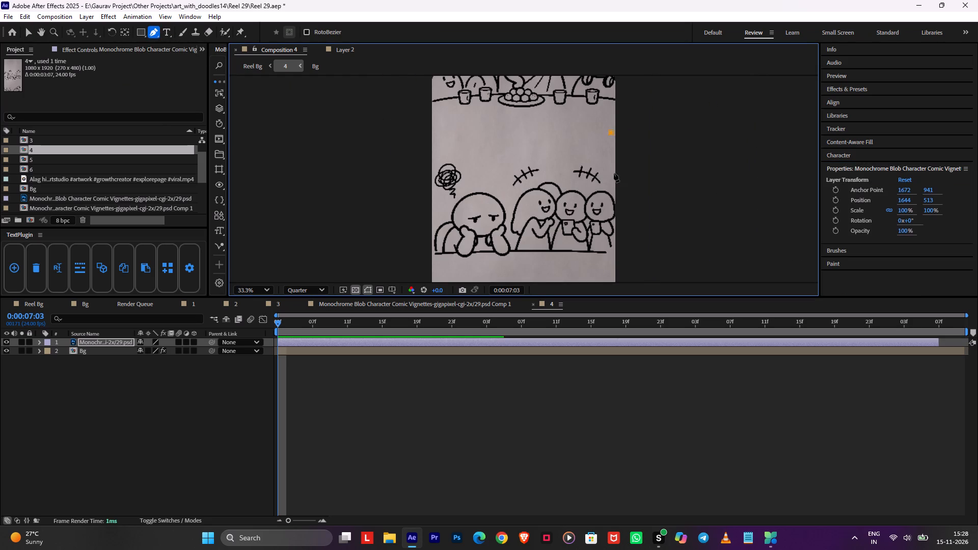
{"action": "left_click", "coordinate": [616, 187]}
{"action": "left_click", "coordinate": [617, 219]}
{"action": "left_click_drag", "start_coordinate": [616, 252], "coordinate": [616, 259]}
{"action": "left_click_drag", "start_coordinate": [476, 270], "coordinate": [468, 271]}
{"action": "left_click_drag", "start_coordinate": [369, 240], "coordinate": [366, 227]}
{"action": "left_click_drag", "start_coordinate": [396, 141], "coordinate": [412, 135]}
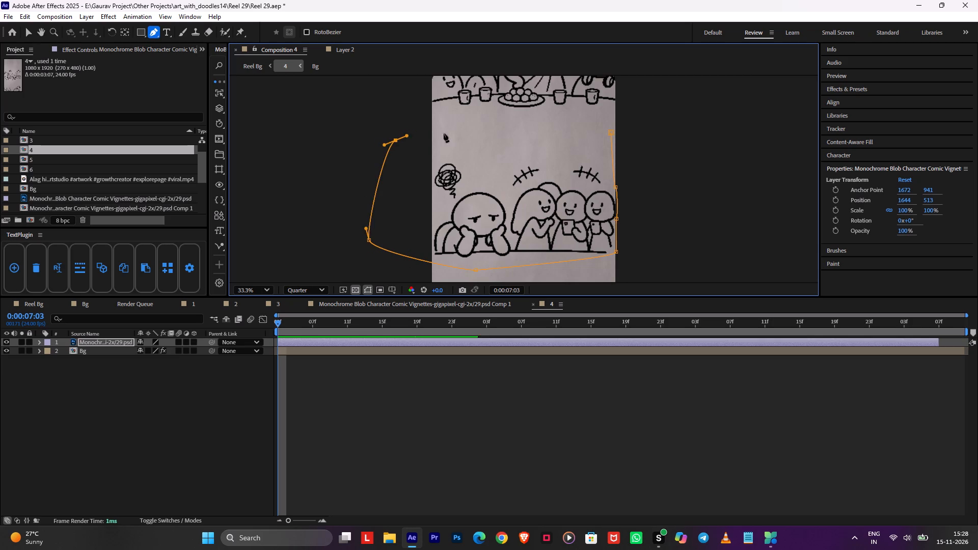
{"action": "left_click_drag", "start_coordinate": [468, 134], "coordinate": [493, 134]}
{"action": "left_click", "coordinate": [610, 130]}
Center the masked doodle layer's anchor point on its visible content, and center the layer in composition 4.
{"action": "left_click", "coordinate": [374, 344]}
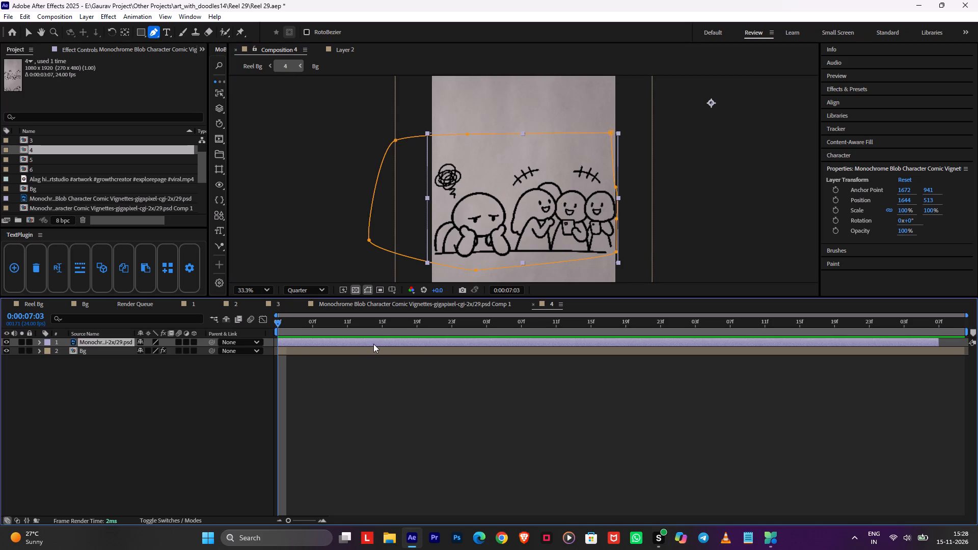
{"action": "key", "text": "ctrl+alt+Home"}
{"action": "key", "text": "ctrl+alt+Home"}
{"action": "key", "text": "ctrl+Home"}
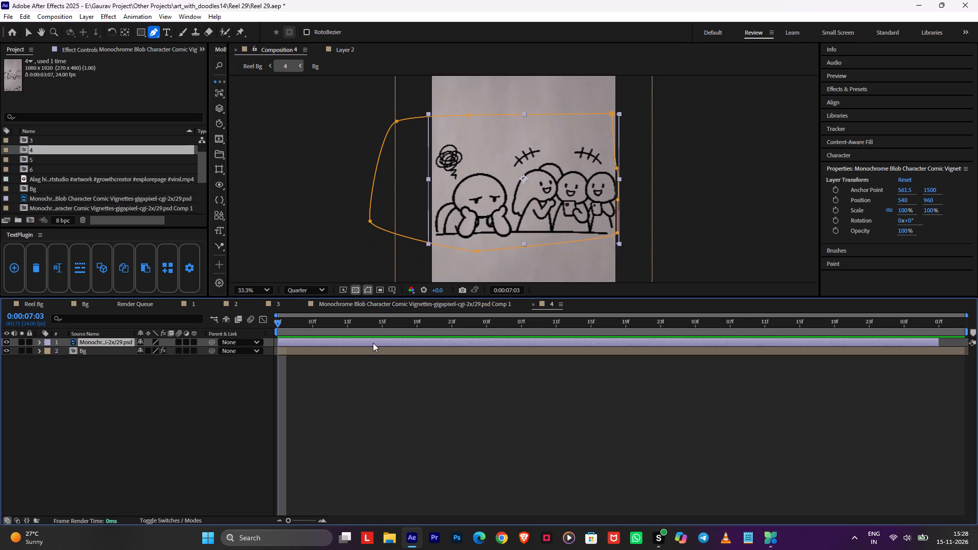
{"action": "scroll", "coordinate": [515, 199], "scroll_direction": "down", "scroll_amount": 1}
{"action": "key", "text": "v"}
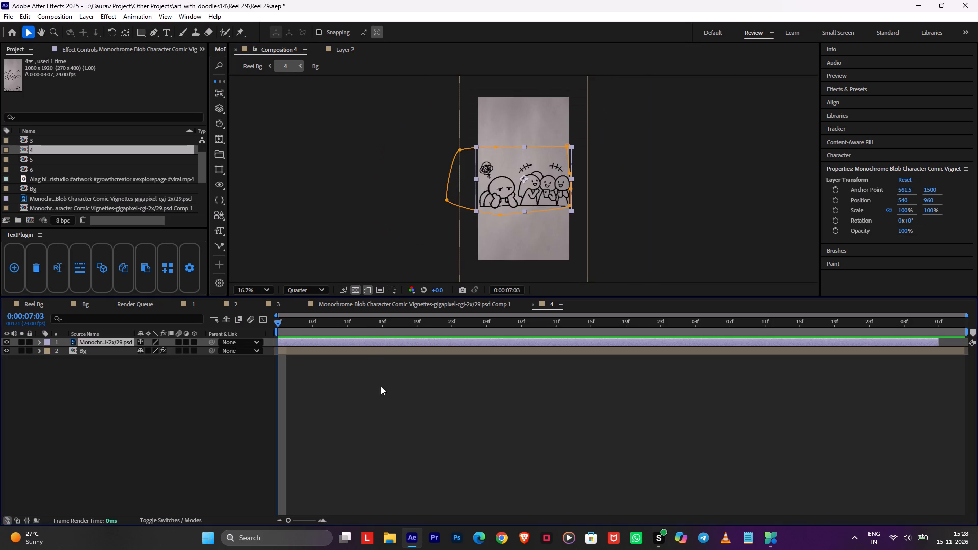
Add a null object and a two-node camera with the default settings to composition 4.
{"action": "left_click", "coordinate": [373, 345]}
{"action": "key", "text": "ctrl+alt+shift+y"}
{"action": "key", "text": "ctrl+alt+shift+c"}
{"action": "key", "text": "Return"}
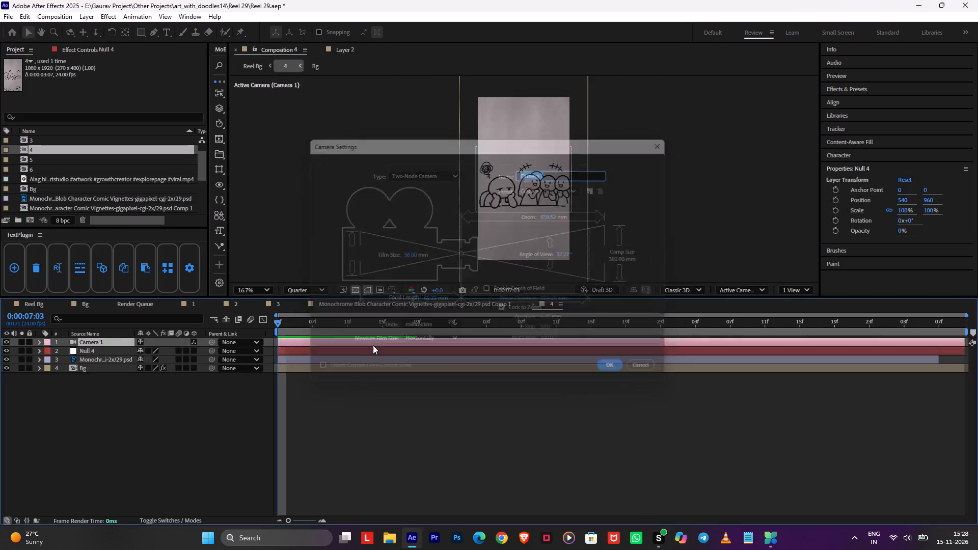
Make the null, doodle and Bg layers in composition 4 3D layers.
{"action": "left_click", "coordinate": [198, 353]}
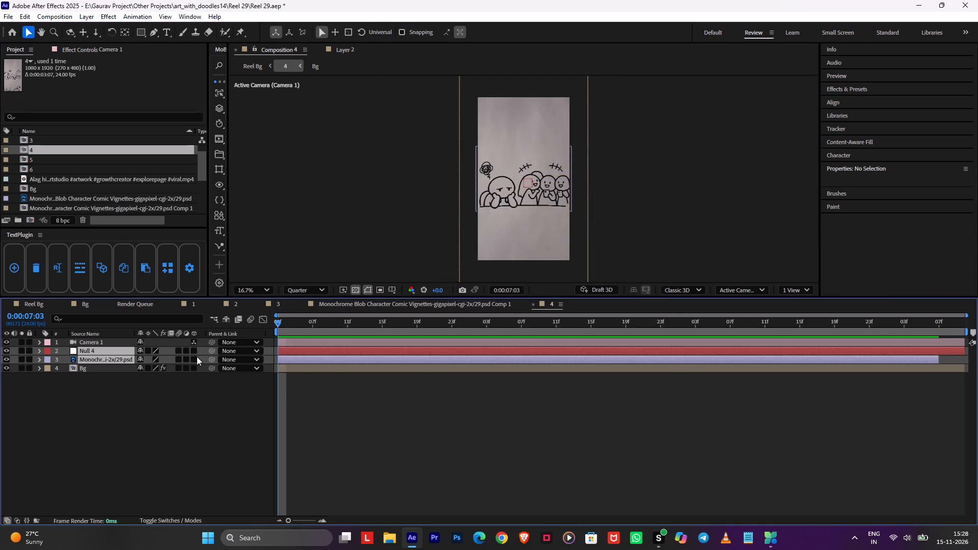
{"action": "left_click_drag", "start_coordinate": [195, 352], "coordinate": [193, 396]}
Parent the camera to the null and place the camera layer directly beneath the null in the layer stack.
{"action": "left_click_drag", "start_coordinate": [214, 341], "coordinate": [205, 346]}
{"action": "left_click", "coordinate": [210, 409]}
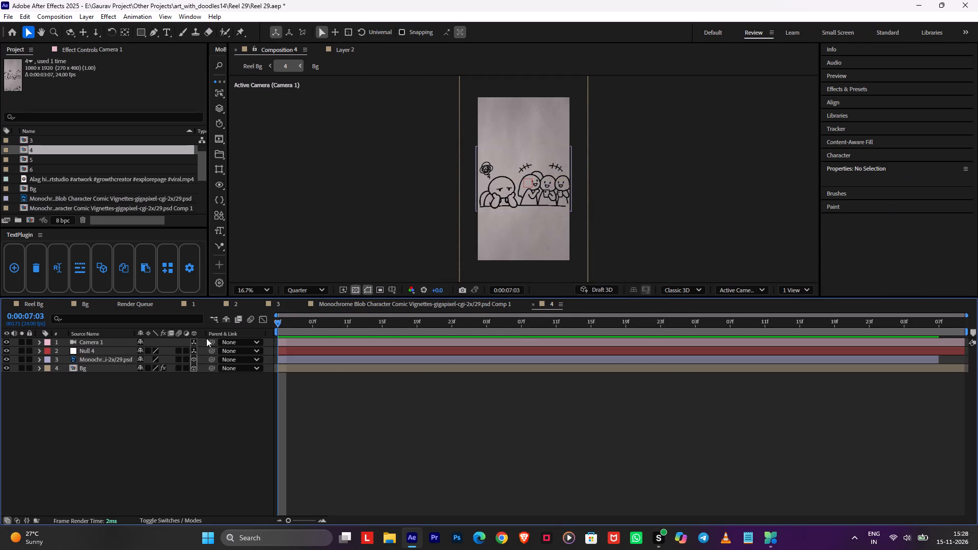
{"action": "left_click_drag", "start_coordinate": [210, 342], "coordinate": [198, 348]}
{"action": "left_click_drag", "start_coordinate": [95, 343], "coordinate": [94, 353]}
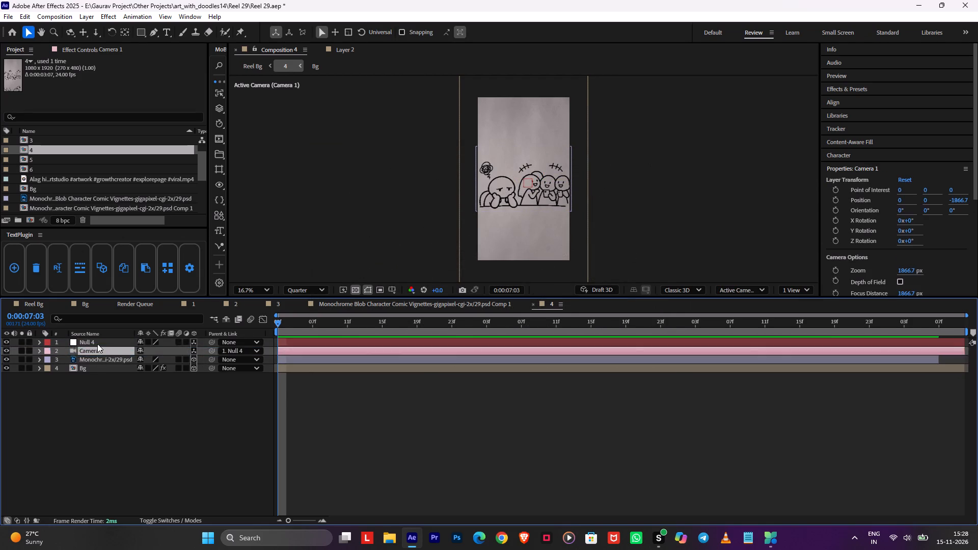
Keyframe the null's Position at 0:00:07:03 with values 793, 960, 722, framing the laughing friends.
{"action": "left_click", "coordinate": [97, 344]}
{"action": "key", "text": "p"}
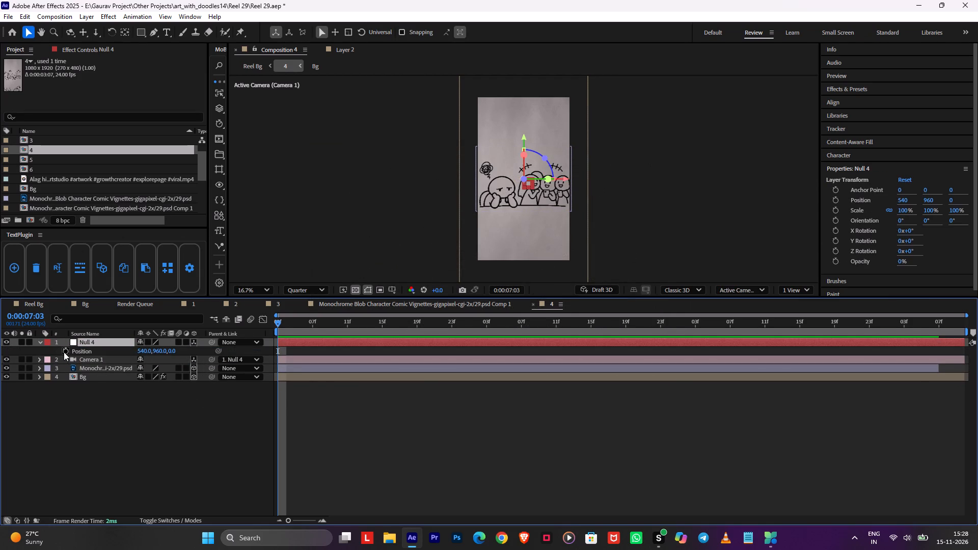
{"action": "left_click", "coordinate": [64, 351]}
{"action": "left_click_drag", "start_coordinate": [170, 350], "coordinate": [496, 331]}
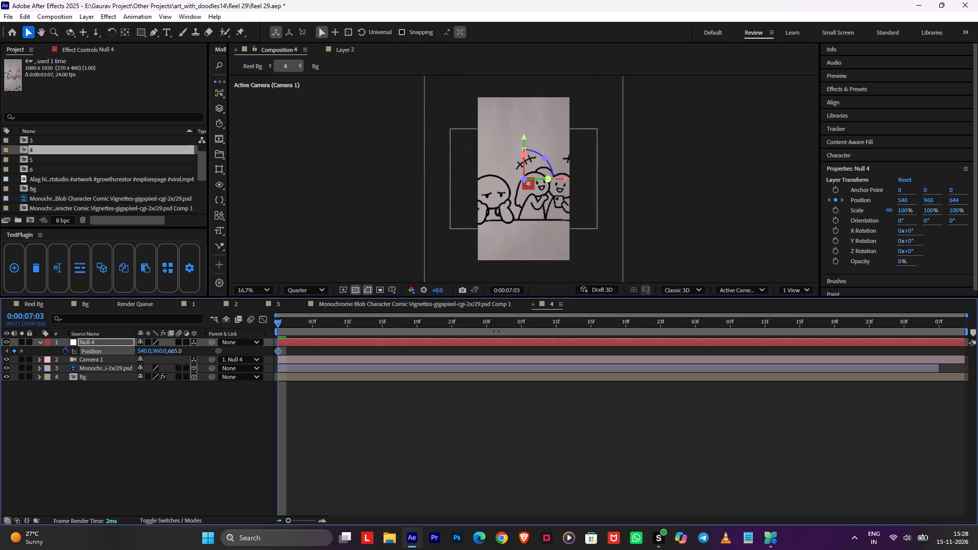
{"action": "left_click_drag", "start_coordinate": [496, 331], "coordinate": [519, 331]}
{"action": "left_click_drag", "start_coordinate": [145, 352], "coordinate": [289, 348]}
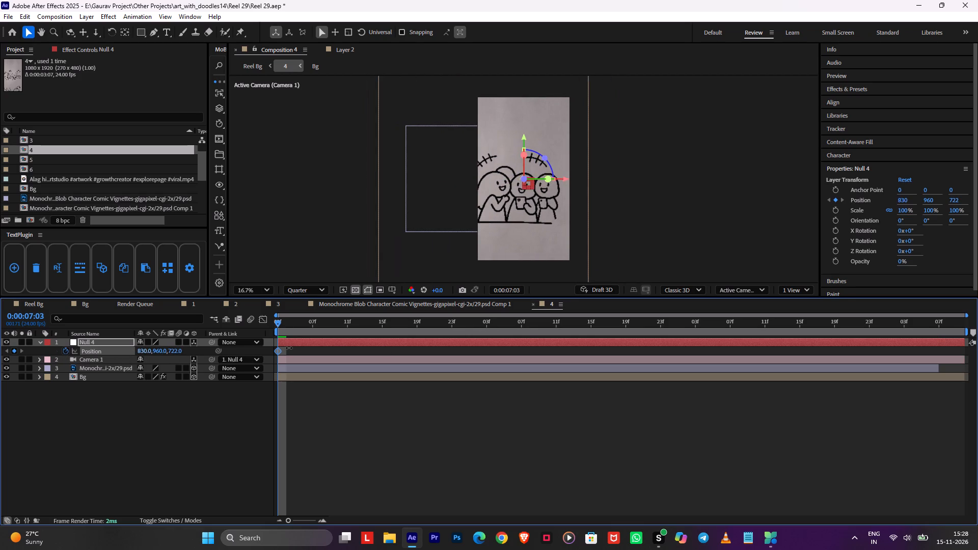
{"action": "left_click_drag", "start_coordinate": [289, 348], "coordinate": [271, 349]}
At 0:00:08:18, set the null's Position X to 343 to pan onto the sulking character, and apply Easy Ease to the keyframe.
{"action": "left_click_drag", "start_coordinate": [415, 327], "coordinate": [618, 327]}
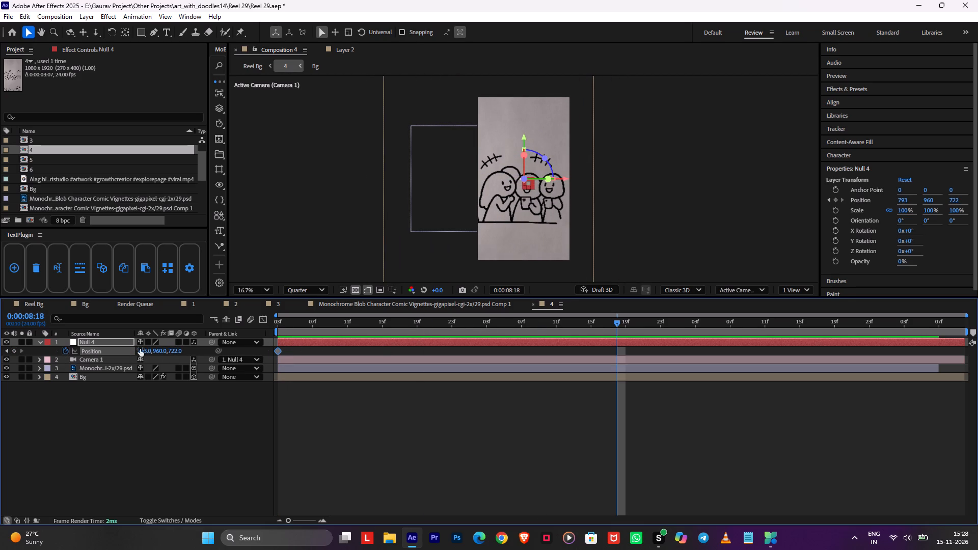
{"action": "left_click_drag", "start_coordinate": [144, 350], "coordinate": [0, 355]}
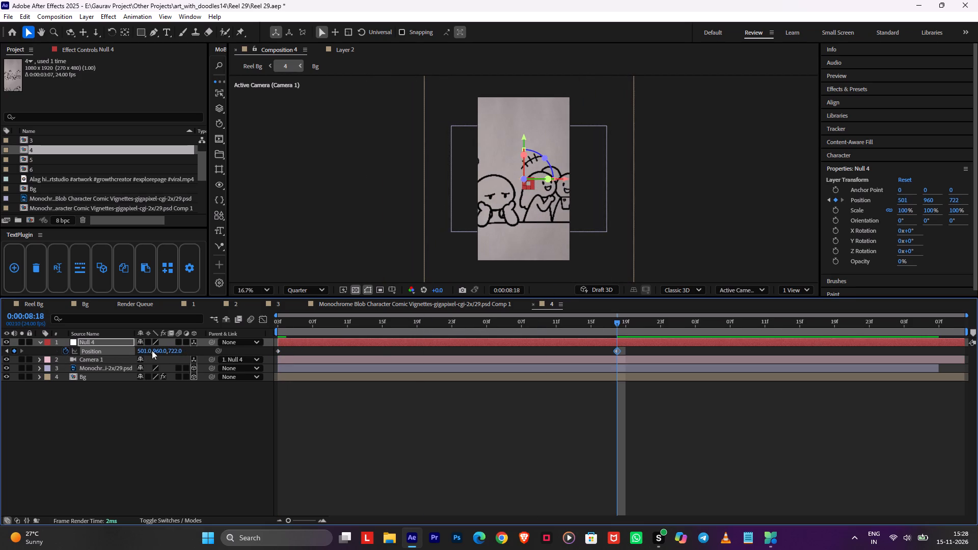
{"action": "left_click_drag", "start_coordinate": [145, 350], "coordinate": [51, 352]}
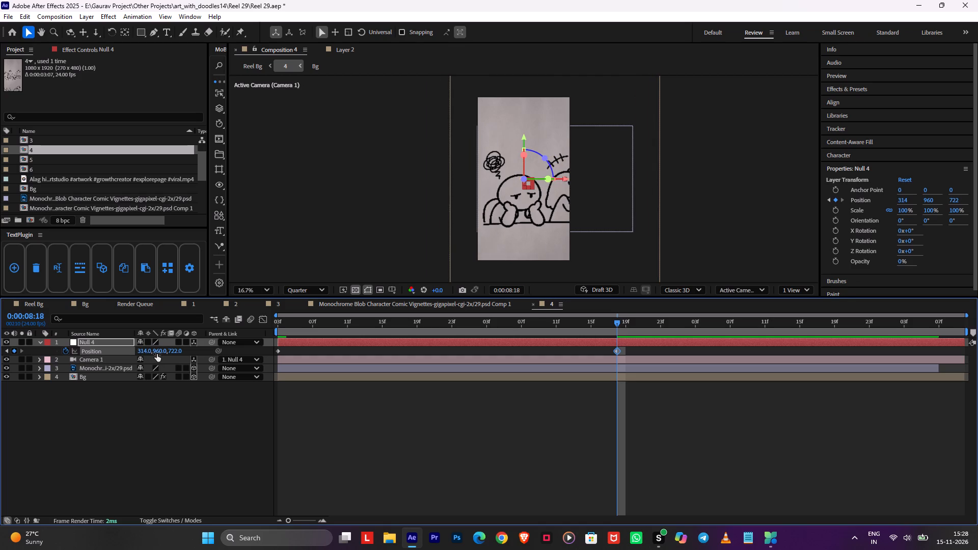
{"action": "left_click_drag", "start_coordinate": [144, 350], "coordinate": [158, 350]}
{"action": "key", "text": "F9"}
{"action": "left_click", "coordinate": [448, 433]}
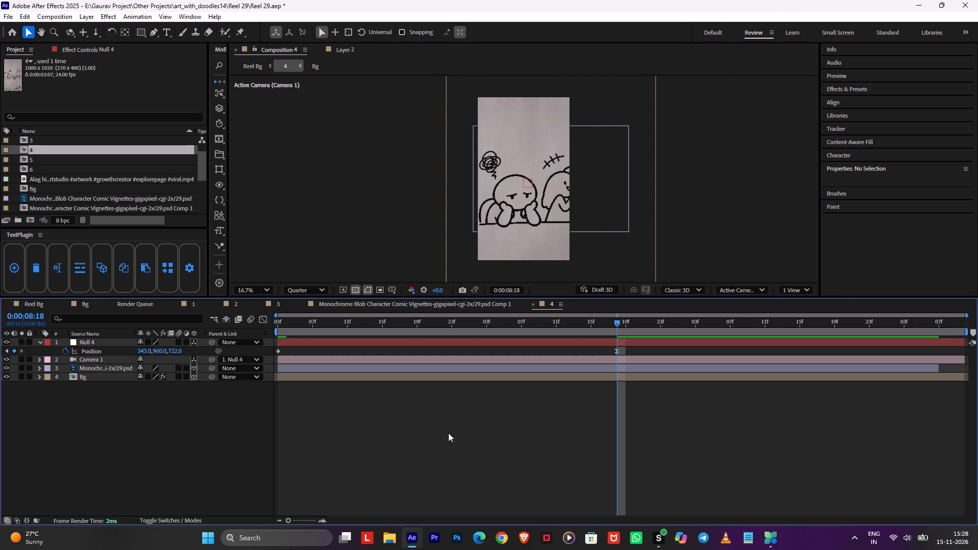
Check composition 4's timing in Reel Bg, reopen it, and move the null's end Position keyframe about one second further along.
{"action": "key", "text": "Tab"}
{"action": "left_click", "coordinate": [366, 435]}
{"action": "left_click", "coordinate": [438, 430]}
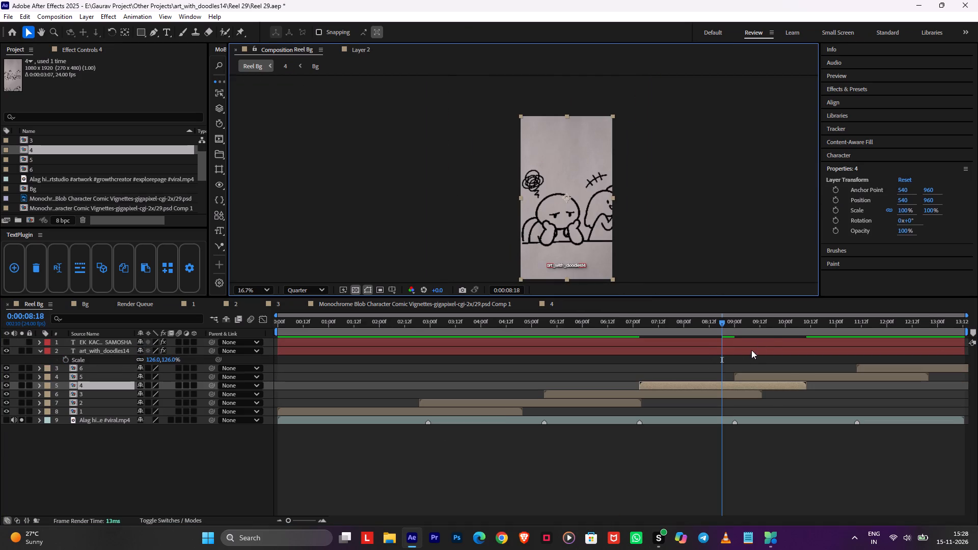
{"action": "left_click", "coordinate": [768, 336]}
{"action": "double_click", "coordinate": [762, 386]}
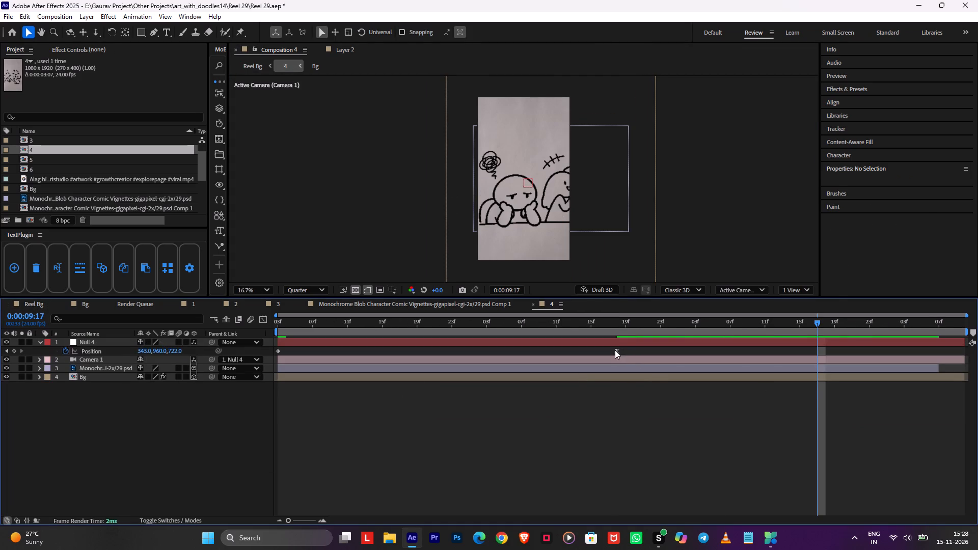
{"action": "left_click_drag", "start_coordinate": [615, 350], "coordinate": [836, 351]}
Return to the Reel Bg composition, preview the scenes leading into and through composition 4, and save the project.
{"action": "key", "text": "Tab"}
{"action": "left_click", "coordinate": [772, 349]}
{"action": "left_click", "coordinate": [611, 322]}
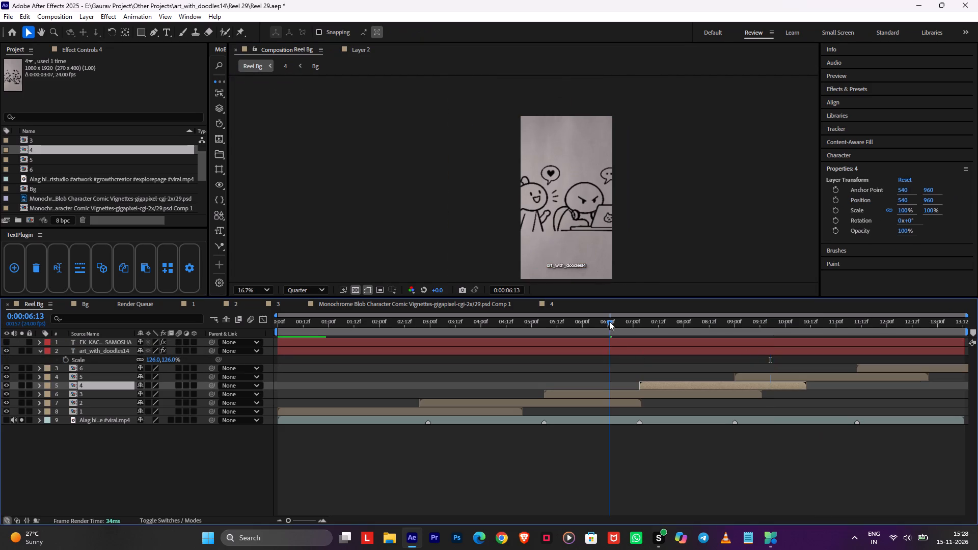
{"action": "key", "text": "space"}
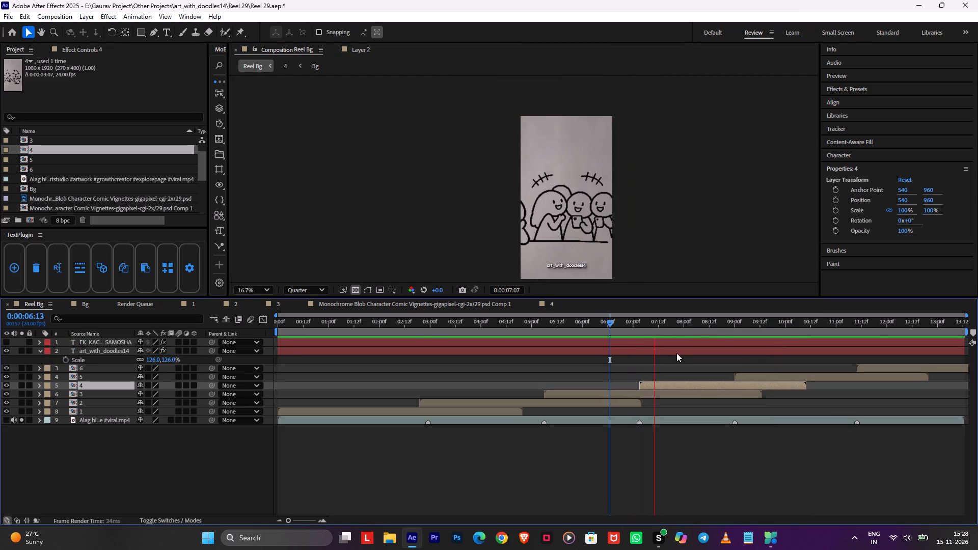
{"action": "left_click", "coordinate": [622, 324]}
{"action": "left_click_drag", "start_coordinate": [608, 324], "coordinate": [478, 332]}
{"action": "key", "text": "space"}
{"action": "key", "text": "ctrl+s"}
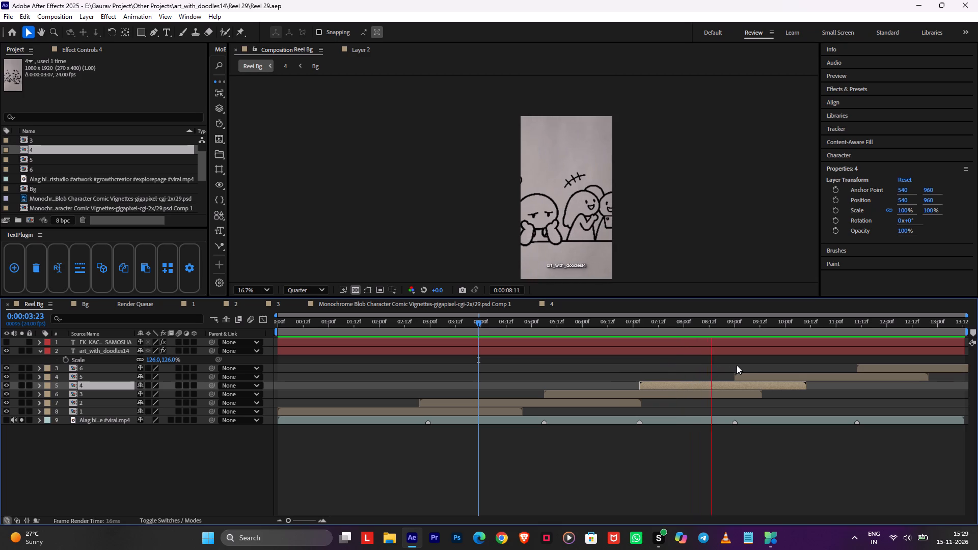
At 0:00:09:00, open composition 5 and move its doodle sheet to Position 720, 465, bringing the worried character into frame.
{"action": "left_click_drag", "start_coordinate": [746, 326], "coordinate": [732, 326]}
{"action": "double_click", "coordinate": [748, 376]}
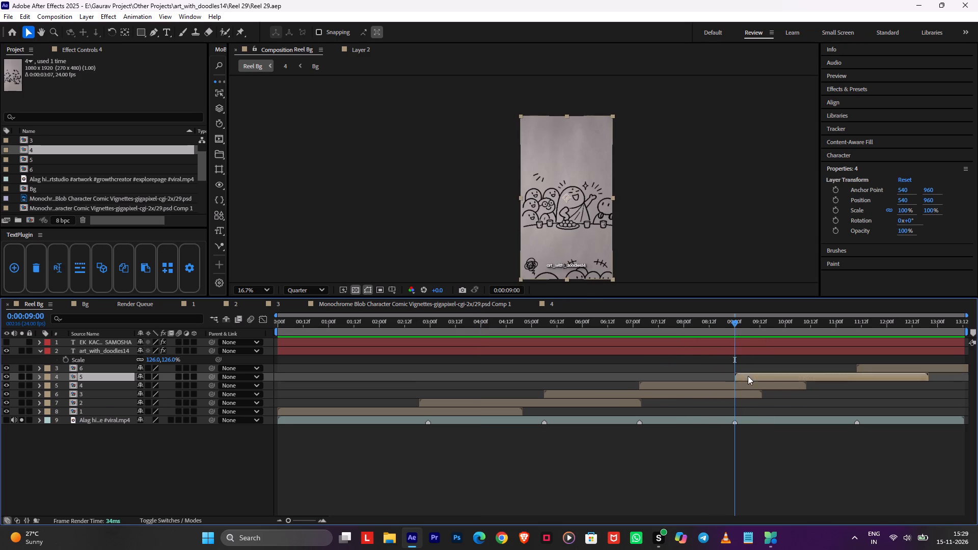
{"action": "left_click_drag", "start_coordinate": [572, 217], "coordinate": [485, 159]}
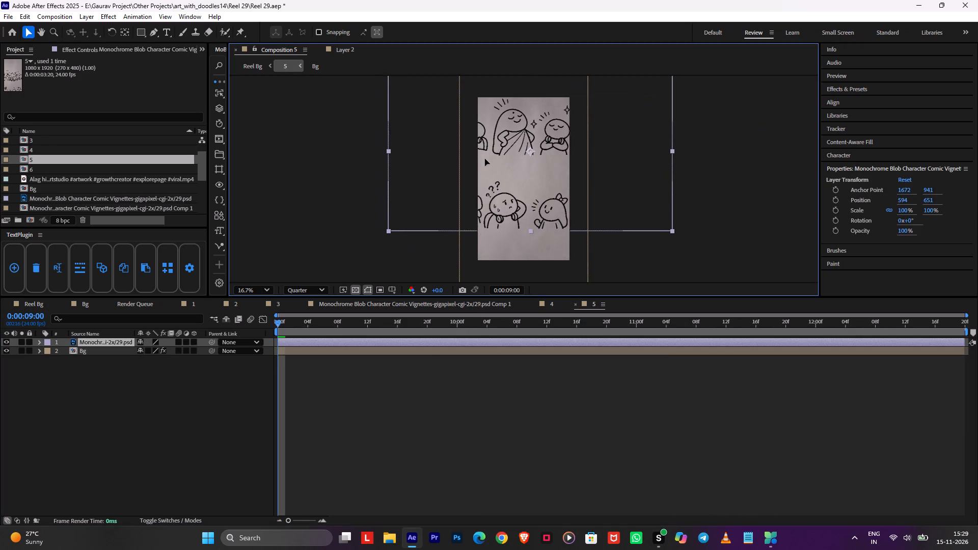
{"action": "left_click_drag", "start_coordinate": [485, 159], "coordinate": [491, 146]}
Start a Pen tool mask on the doodle layer, tracing down beside the worried character and under it.
{"action": "left_click", "coordinate": [153, 35]}
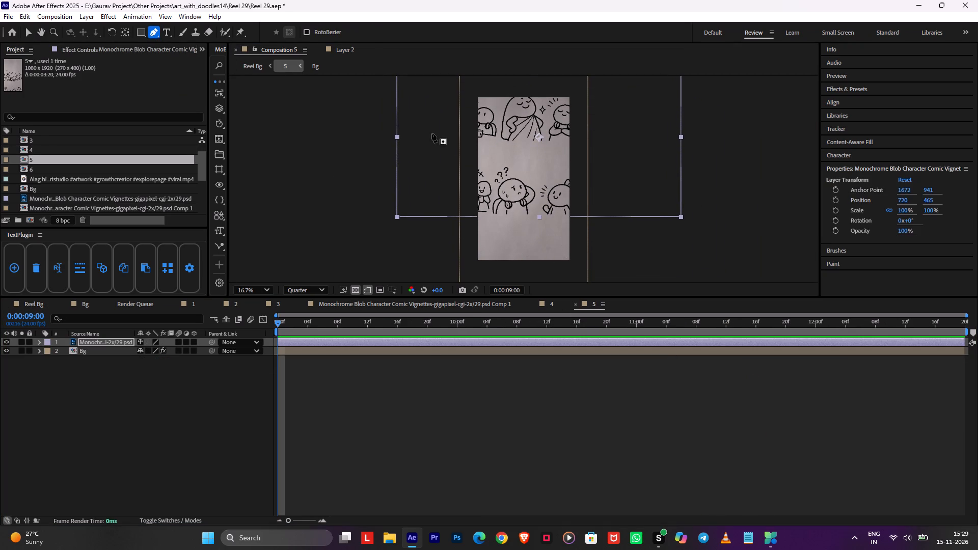
{"action": "scroll", "coordinate": [487, 170], "scroll_direction": "up", "scroll_amount": 1}
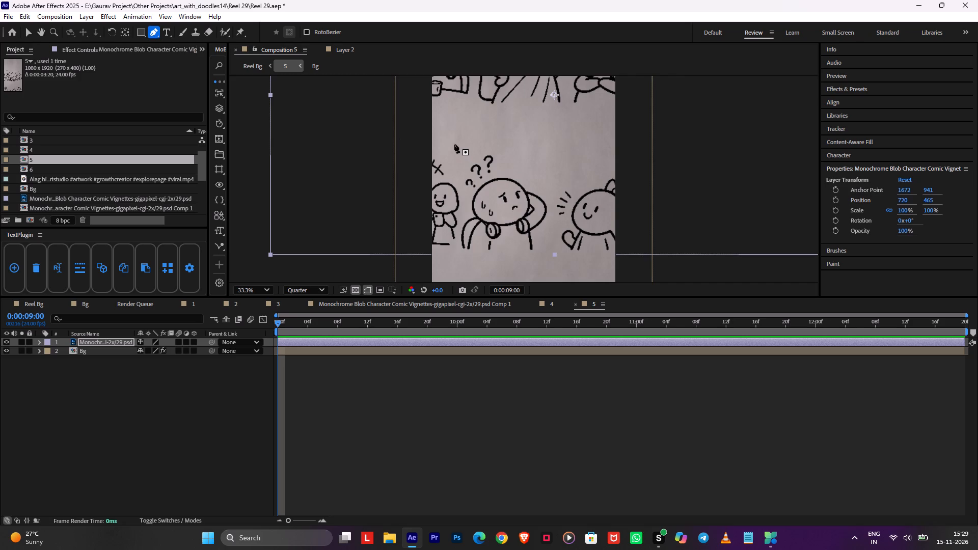
{"action": "left_click", "coordinate": [454, 144]}
{"action": "left_click", "coordinate": [462, 190]}
{"action": "left_click_drag", "start_coordinate": [460, 219], "coordinate": [458, 225]}
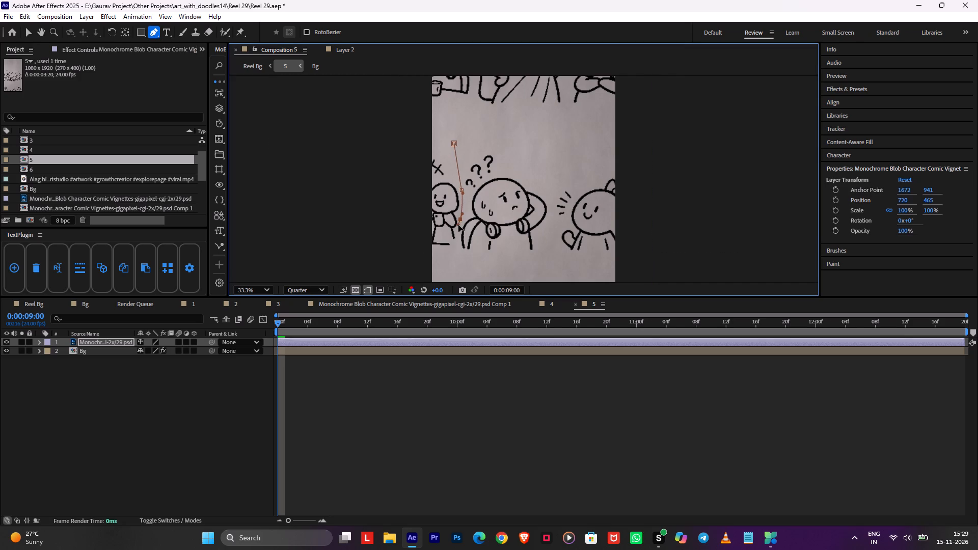
{"action": "left_click_drag", "start_coordinate": [460, 247], "coordinate": [464, 255]}
{"action": "left_click_drag", "start_coordinate": [519, 274], "coordinate": [524, 275]}
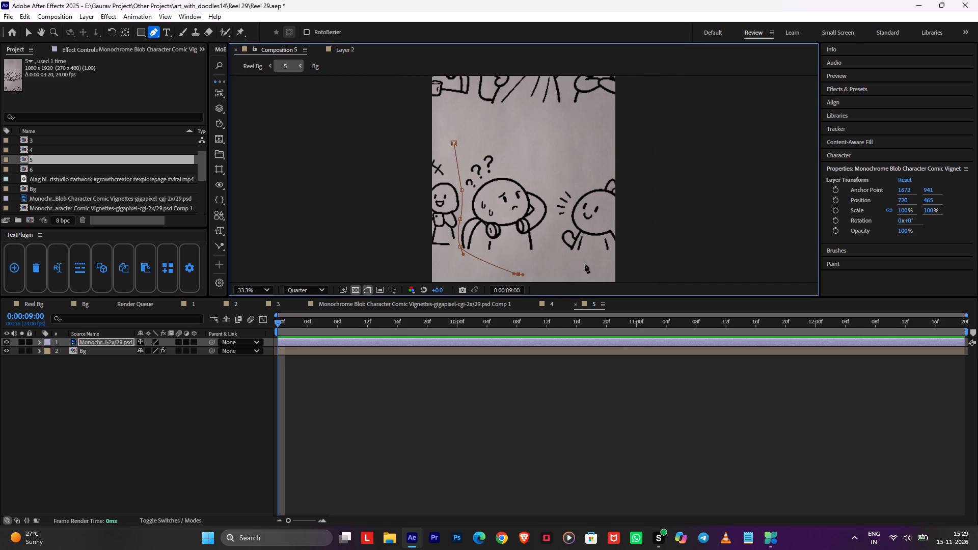
Shift the partly masked doodle layer to Position 591, 462 so the worried character and the girl with a bow fit in frame.
{"action": "key", "text": "v"}
{"action": "left_click_drag", "start_coordinate": [575, 212], "coordinate": [513, 236]}
{"action": "left_click_drag", "start_coordinate": [555, 234], "coordinate": [530, 233]}
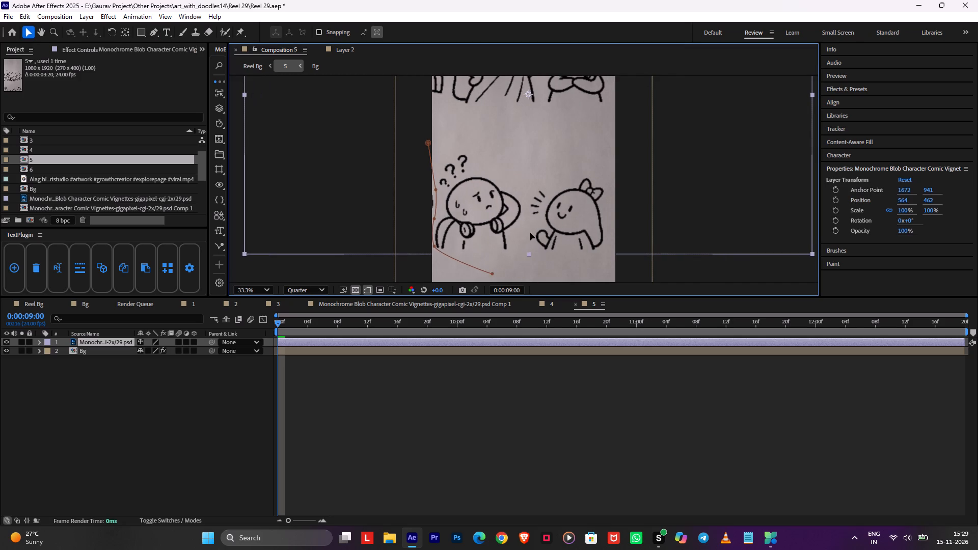
{"action": "left_click_drag", "start_coordinate": [530, 233], "coordinate": [533, 233]}
Continue the open mask path under the girl with the bow and over both characters, closing it at its starting point.
{"action": "key", "text": "g"}
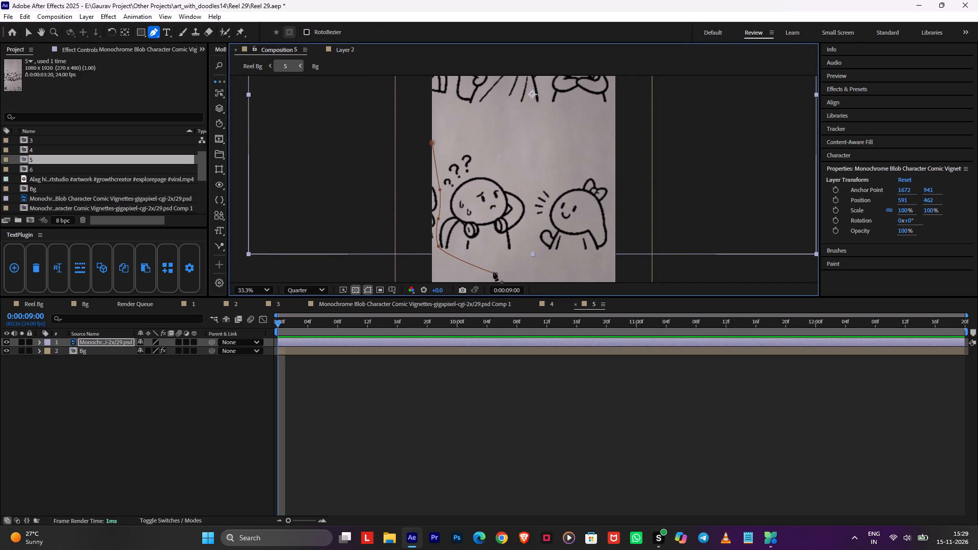
{"action": "left_click", "coordinate": [496, 272]}
{"action": "left_click", "coordinate": [600, 259]}
{"action": "left_click_drag", "start_coordinate": [605, 151], "coordinate": [586, 144]}
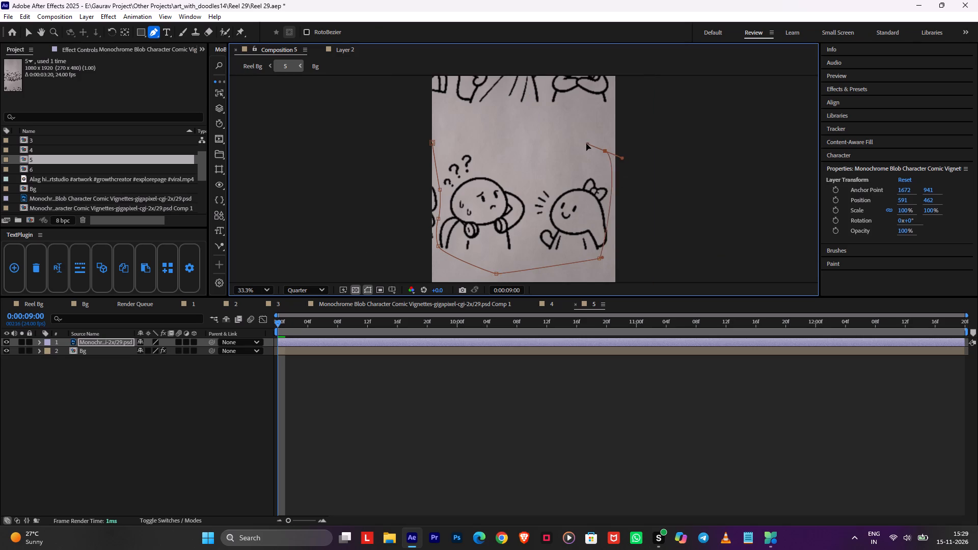
{"action": "left_click_drag", "start_coordinate": [586, 144], "coordinate": [550, 133]}
{"action": "left_click_drag", "start_coordinate": [491, 137], "coordinate": [484, 137]}
{"action": "left_click", "coordinate": [433, 139]}
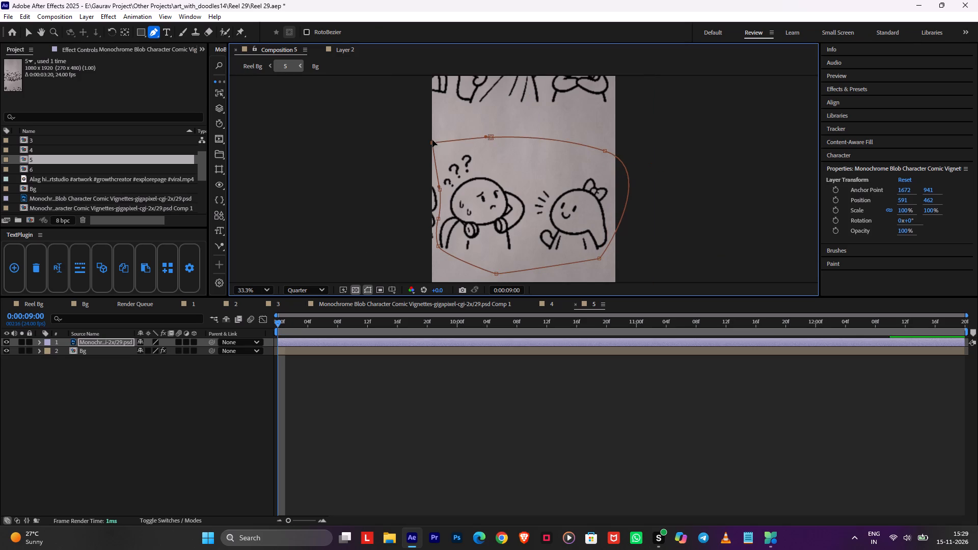
Center the doodle layer's anchor point in its masked content, center the layer in composition 5, and nudge it to fit both characters.
{"action": "left_click", "coordinate": [403, 404]}
{"action": "left_click", "coordinate": [367, 341]}
{"action": "key", "text": "ctrl+alt+Home"}
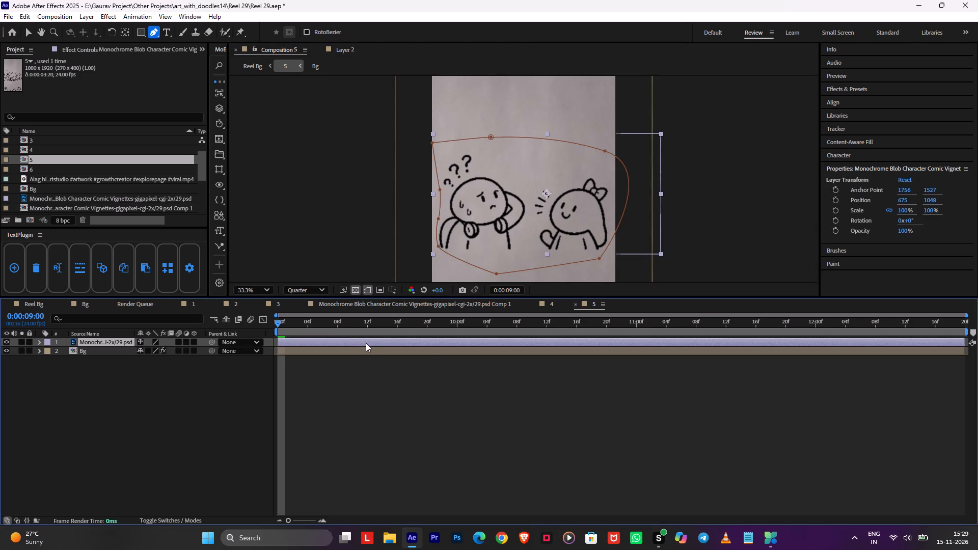
{"action": "key", "text": "ctrl+alt+Home"}
{"action": "key", "text": "ctrl+Home"}
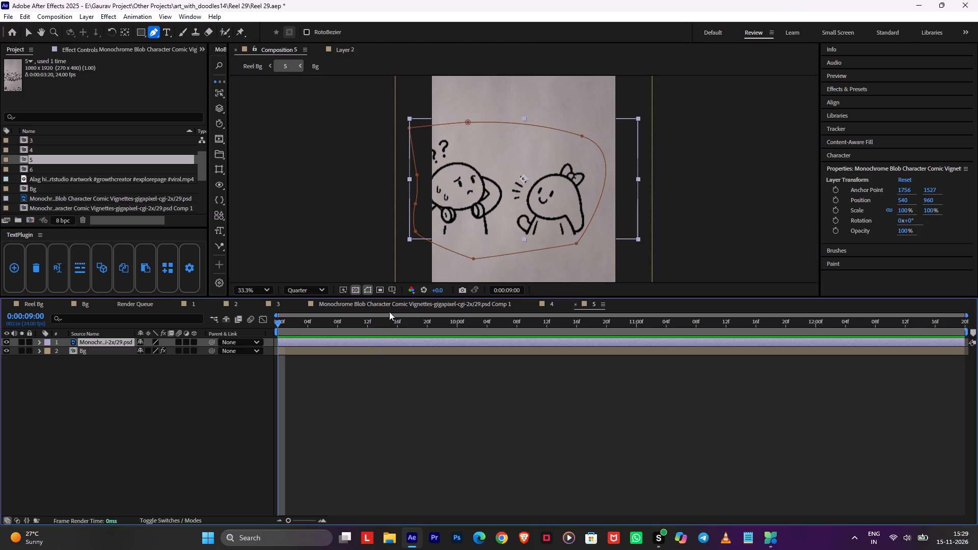
{"action": "scroll", "coordinate": [545, 216], "scroll_direction": "down", "scroll_amount": 1}
{"action": "key", "text": "v"}
{"action": "left_click_drag", "start_coordinate": [510, 208], "coordinate": [526, 208]}
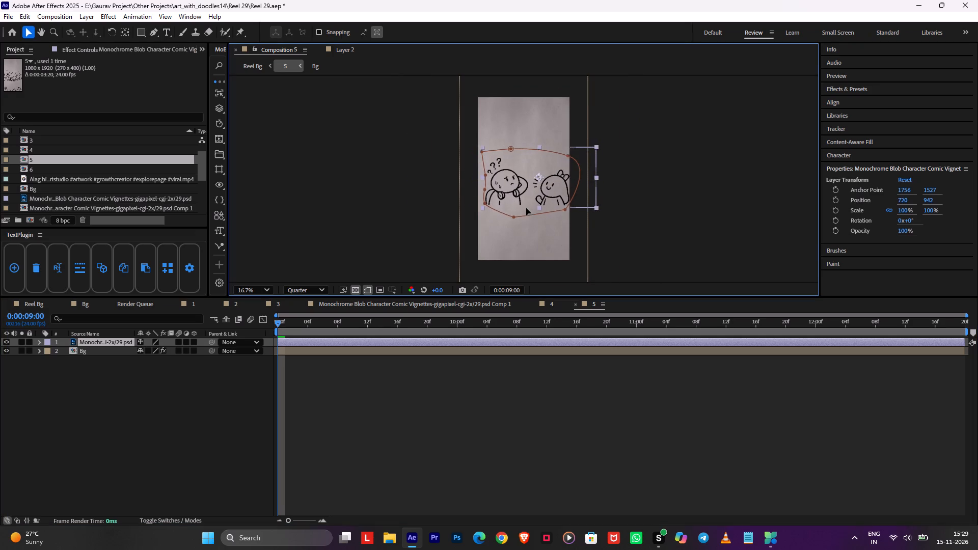
{"action": "left_click_drag", "start_coordinate": [526, 208], "coordinate": [522, 208]}
Add a null and a default two-node camera to composition 5, make the layers 3D, and parent the camera to the null.
{"action": "key", "text": "ctrl+alt+shift+y"}
{"action": "key", "text": "ctrl+alt+shift+c"}
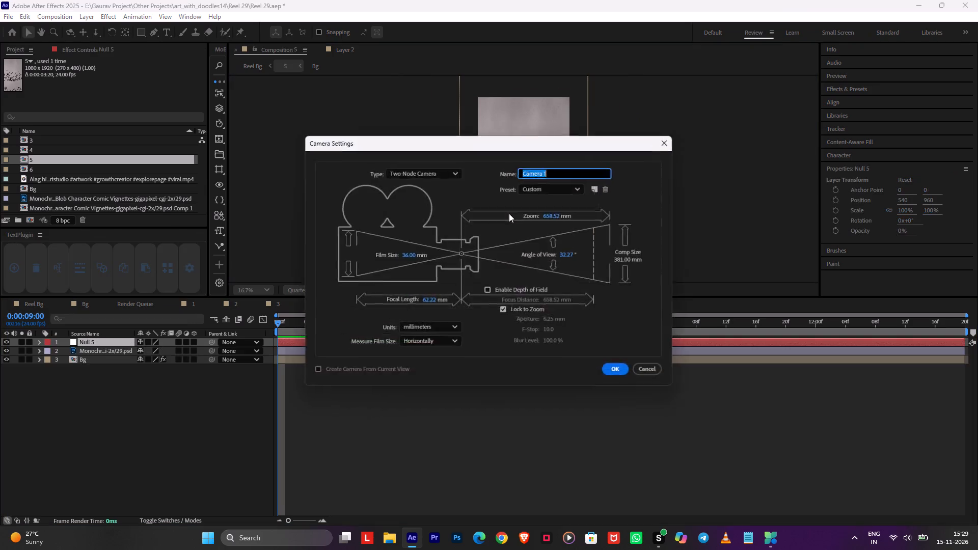
{"action": "key", "text": "Return"}
{"action": "left_click_drag", "start_coordinate": [196, 347], "coordinate": [194, 375]}
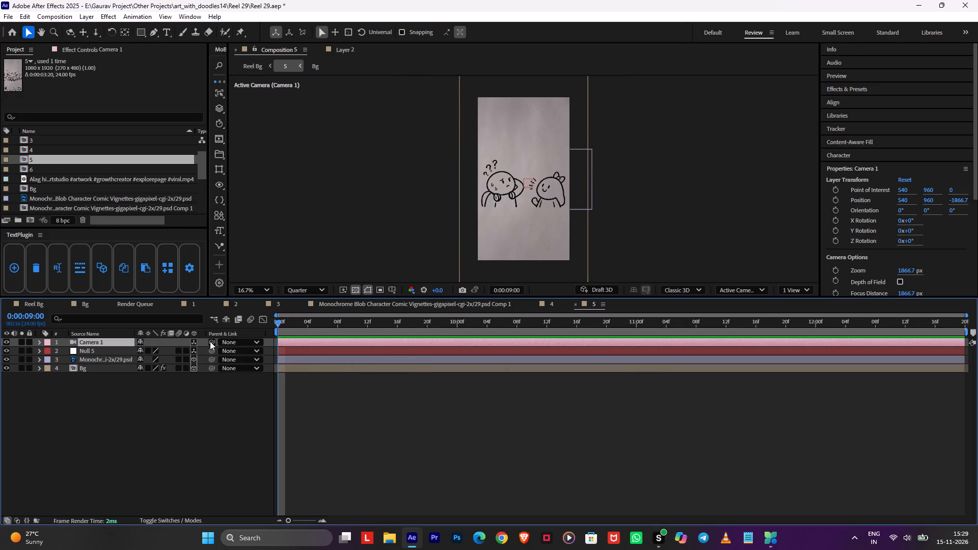
{"action": "left_click_drag", "start_coordinate": [211, 340], "coordinate": [199, 345]}
{"action": "left_click_drag", "start_coordinate": [120, 344], "coordinate": [113, 353]}
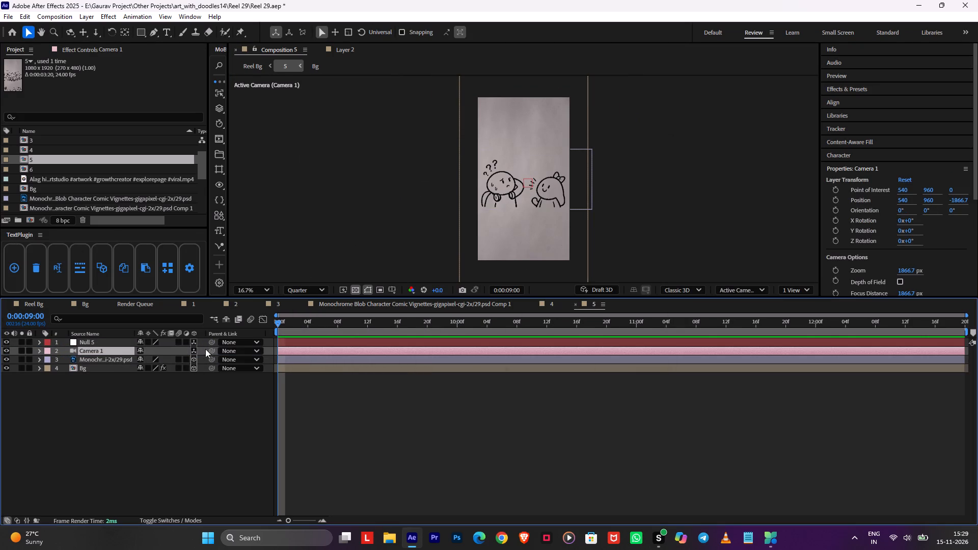
{"action": "left_click_drag", "start_coordinate": [210, 348], "coordinate": [195, 338]}
{"action": "left_click", "coordinate": [289, 338]}
{"action": "left_click", "coordinate": [280, 374]}
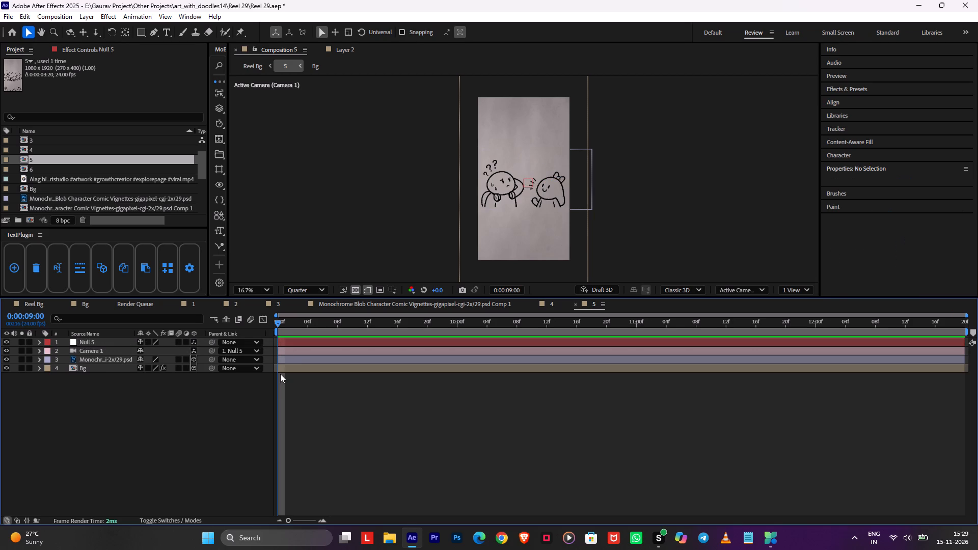
Keyframe the null's Position at 0:00:09:00 with values 312, 960, 638, framing the worried character.
{"action": "left_click", "coordinate": [293, 342]}
{"action": "key", "text": "p"}
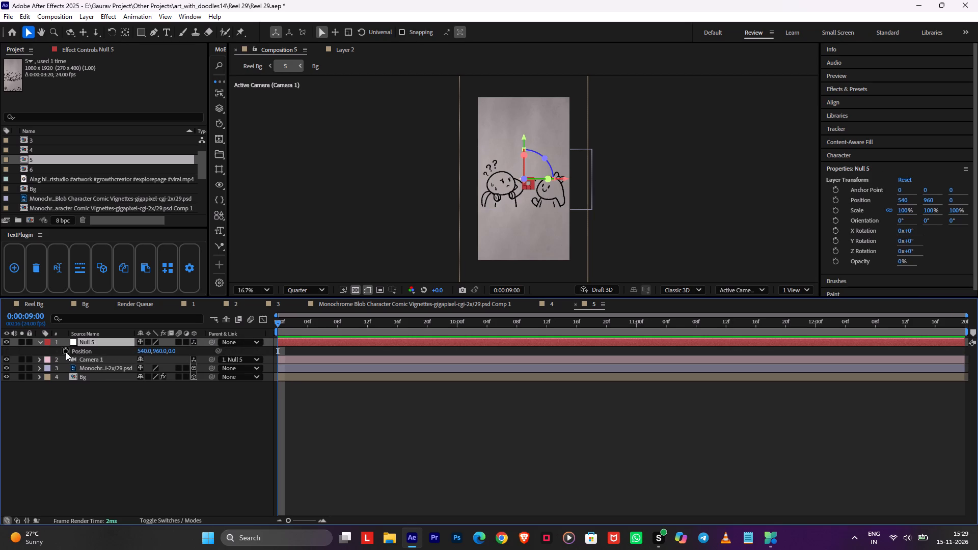
{"action": "left_click", "coordinate": [63, 351]}
{"action": "left_click_drag", "start_coordinate": [173, 350], "coordinate": [465, 337]}
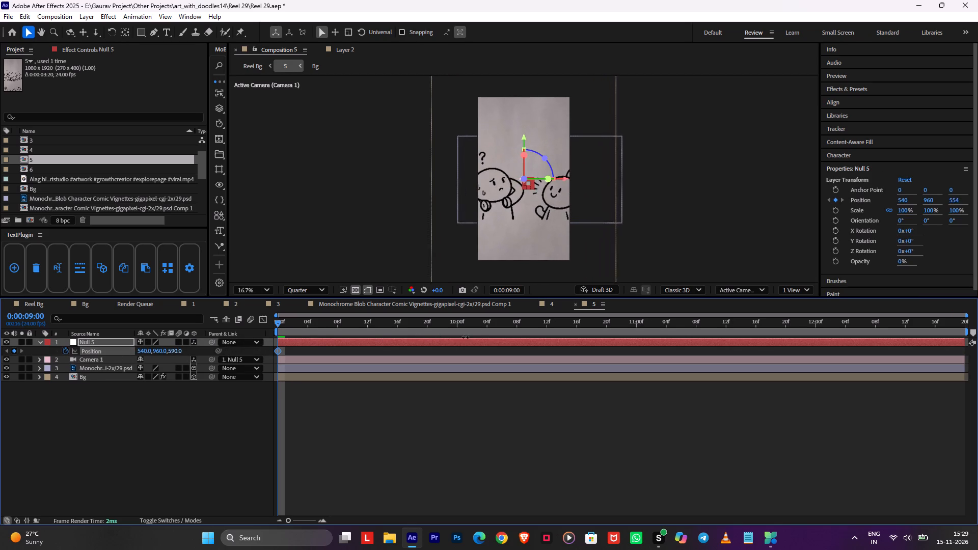
{"action": "left_click_drag", "start_coordinate": [465, 337], "coordinate": [485, 337]}
{"action": "left_click_drag", "start_coordinate": [146, 349], "coordinate": [29, 349]}
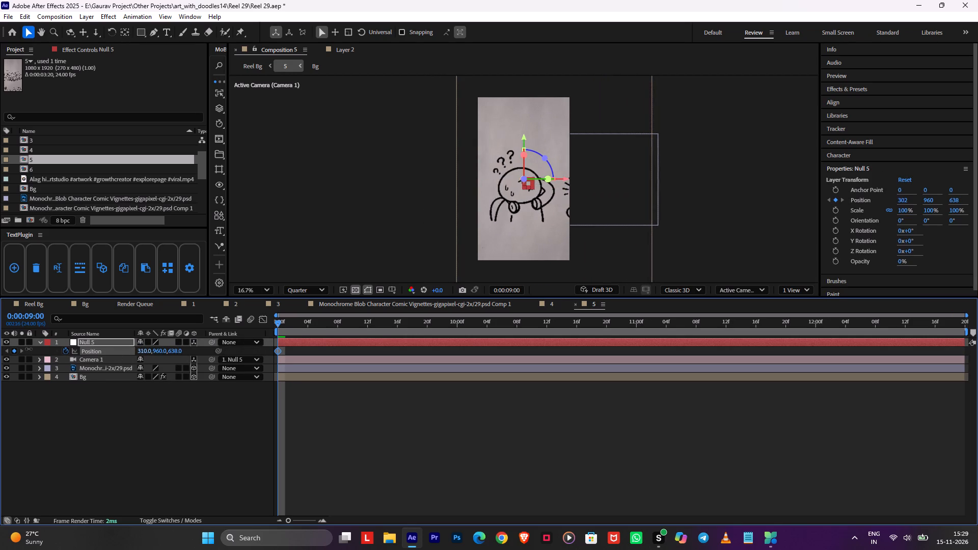
{"action": "left_click_drag", "start_coordinate": [29, 349], "coordinate": [30, 349]}
At 0:00:12:19, set the null's Position to about 563, 960, 255 to reveal both characters, and apply Easy Ease to the keyframe.
{"action": "left_click_drag", "start_coordinate": [316, 323], "coordinate": [977, 329]}
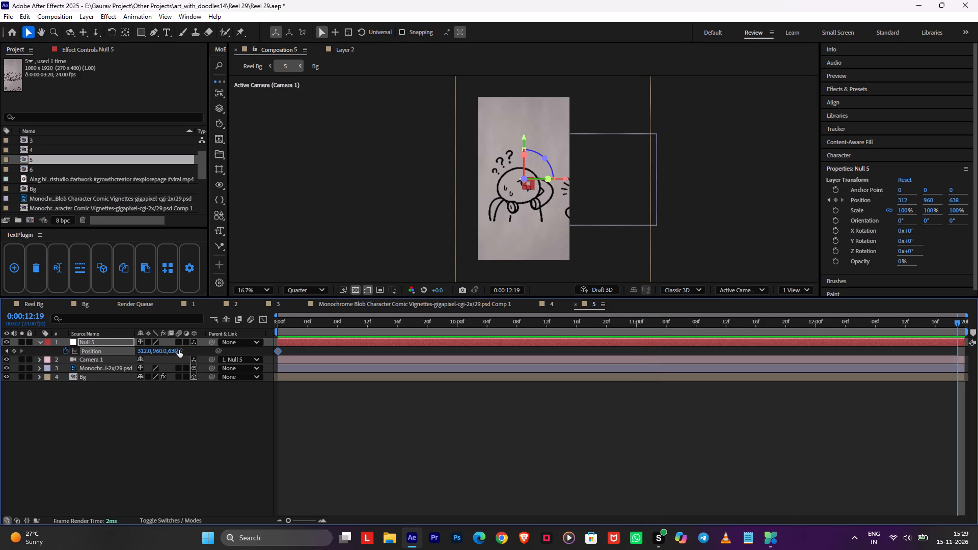
{"action": "left_click_drag", "start_coordinate": [177, 350], "coordinate": [0, 368]}
{"action": "left_click_drag", "start_coordinate": [143, 351], "coordinate": [279, 356]}
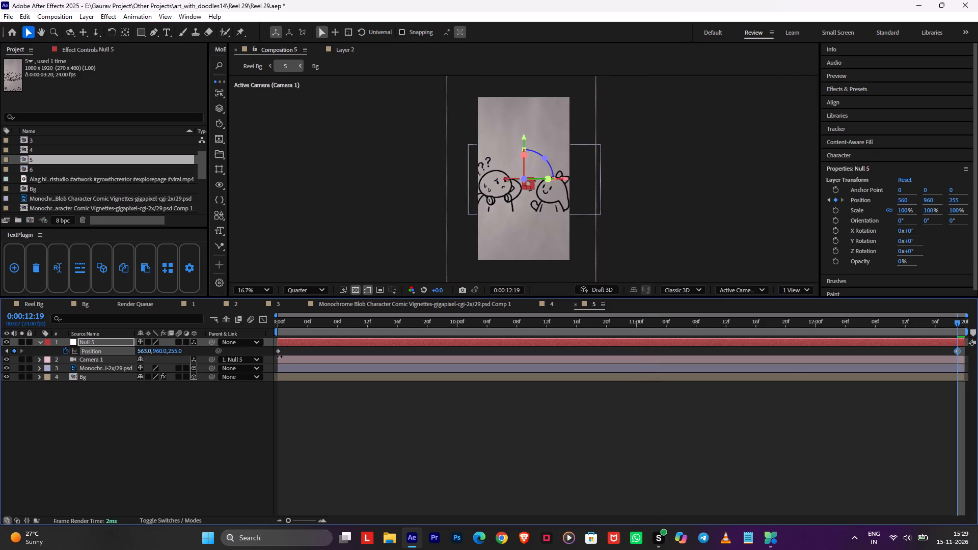
{"action": "left_click_drag", "start_coordinate": [279, 356], "coordinate": [281, 356]}
{"action": "key", "text": "F9"}
{"action": "left_click", "coordinate": [409, 422]}
Return to the Reel Bg composition and preview the transition from composition 4 through composition 5, starting at 0:00:08:08.
{"action": "key", "text": "Tab"}
{"action": "left_click", "coordinate": [352, 422]}
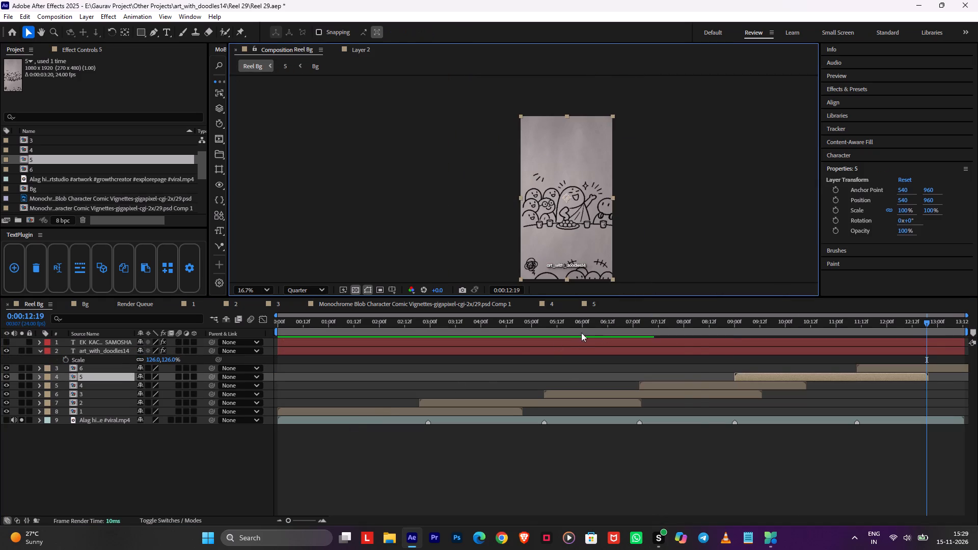
{"action": "left_click", "coordinate": [698, 332]}
{"action": "key", "text": "space"}
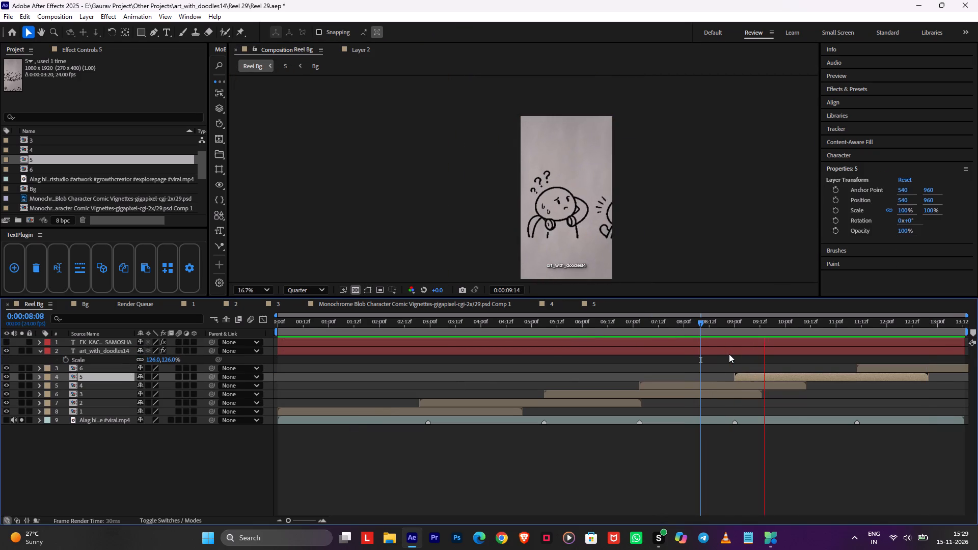
{"action": "middle_click_drag", "start_coordinate": [659, 367], "coordinate": [477, 373]}
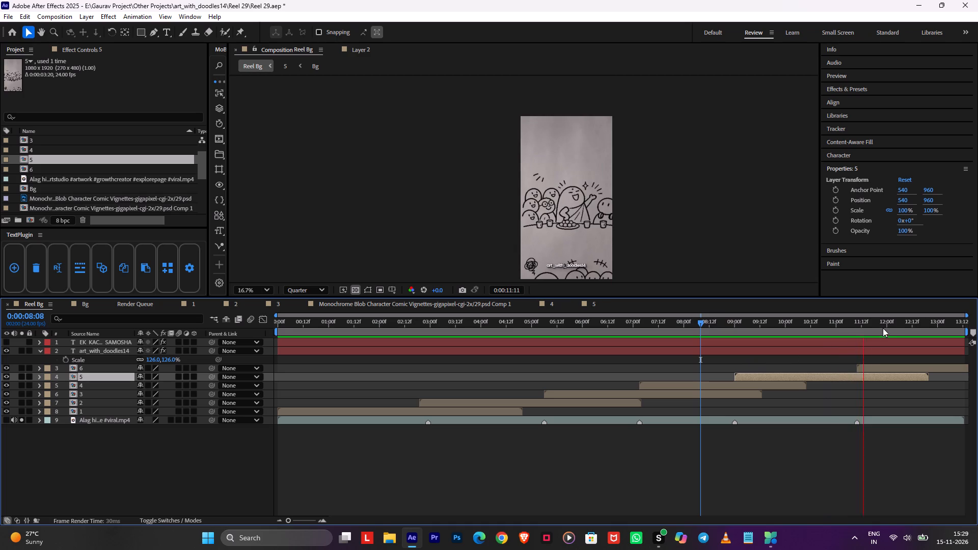
At 0:00:11:10, open composition 6 and move its doodle sheet to Position -510, 375, framing the finger-raising and puzzled characters.
{"action": "left_click_drag", "start_coordinate": [859, 324], "coordinate": [860, 329]}
{"action": "left_click", "coordinate": [867, 367]}
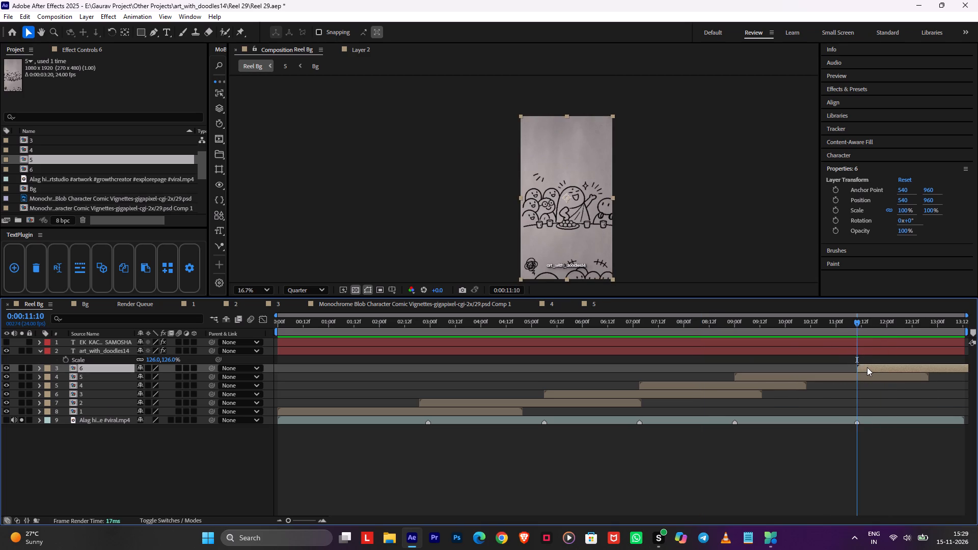
{"action": "double_click", "coordinate": [865, 367]}
{"action": "left_click", "coordinate": [593, 346]}
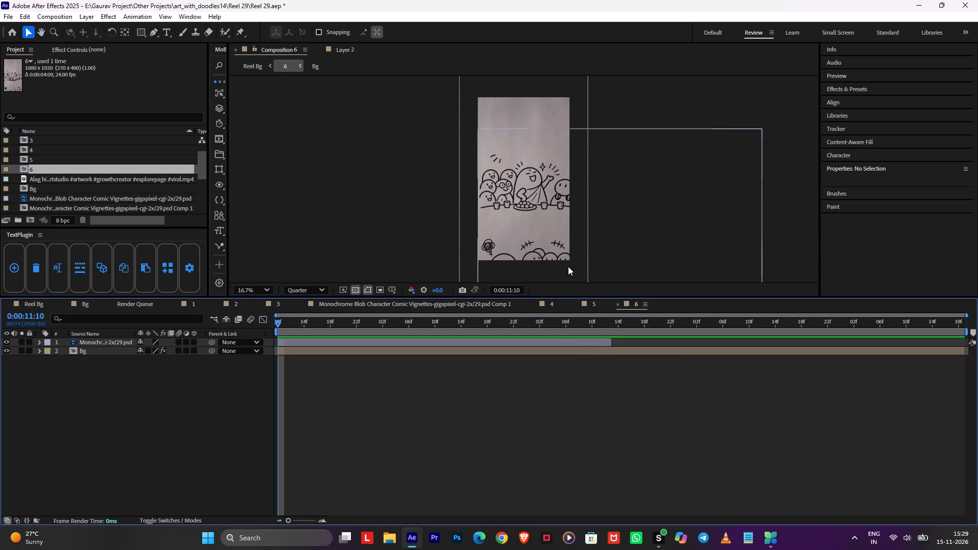
{"action": "left_click_drag", "start_coordinate": [555, 229], "coordinate": [369, 158]}
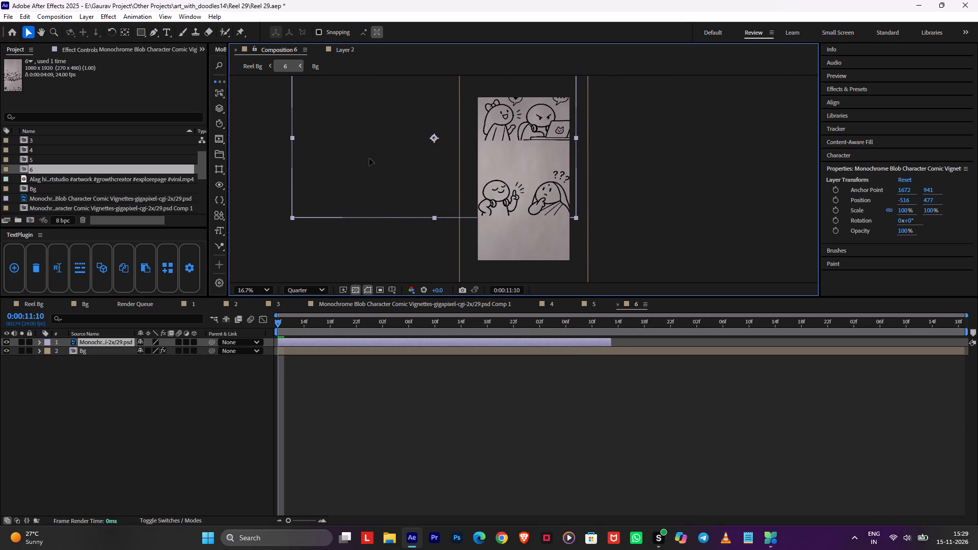
{"action": "left_click_drag", "start_coordinate": [369, 158], "coordinate": [370, 150]}
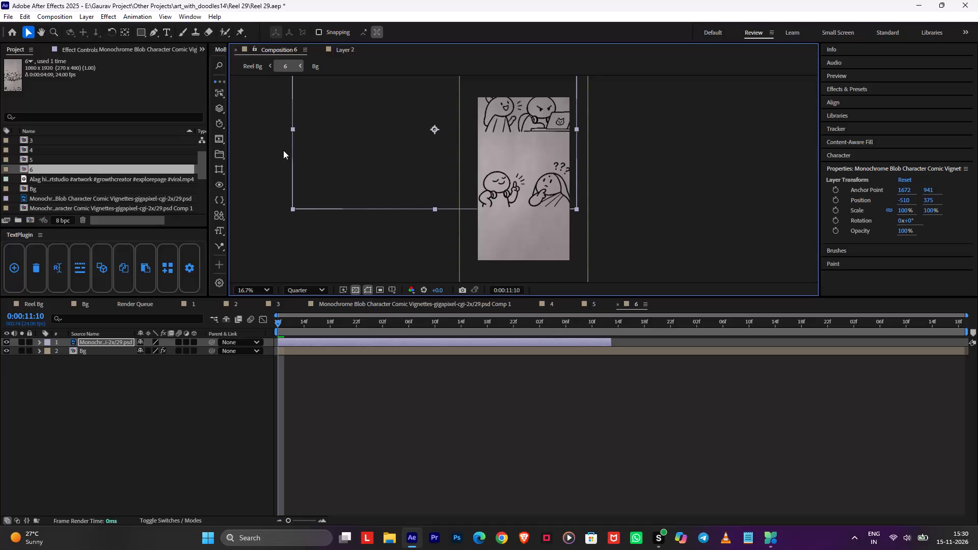
Draw a closed Pen tool mask on composition 6's doodle layer around the finger-raising character and the puzzled one.
{"action": "left_click", "coordinate": [155, 32]}
{"action": "left_click", "coordinate": [490, 147]}
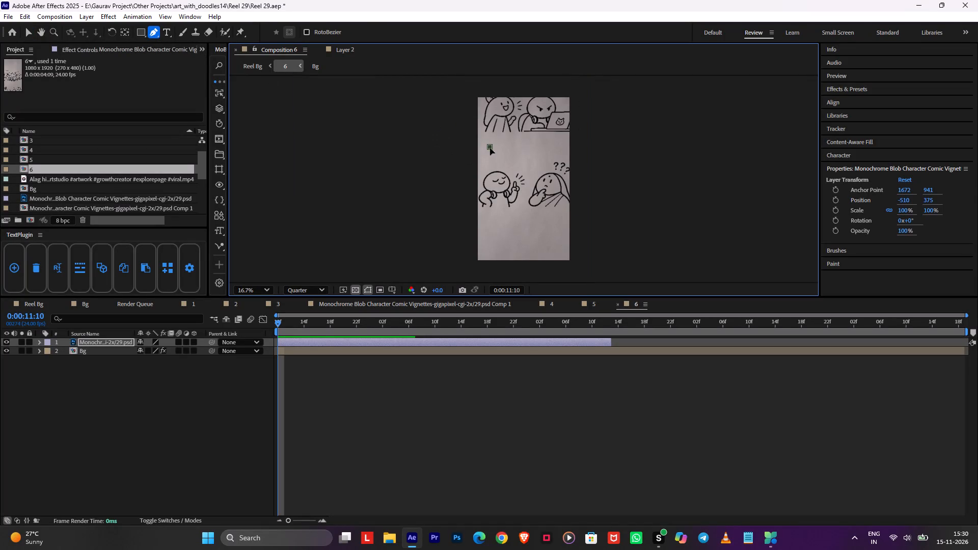
{"action": "left_click_drag", "start_coordinate": [477, 199], "coordinate": [479, 208]}
{"action": "left_click", "coordinate": [486, 232]}
{"action": "left_click", "coordinate": [551, 235]}
{"action": "left_click", "coordinate": [588, 201]}
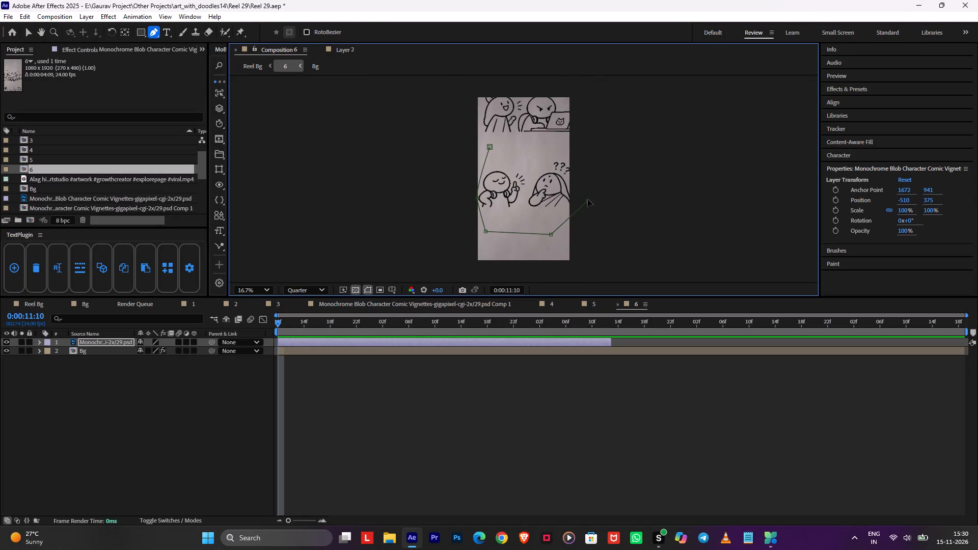
{"action": "left_click_drag", "start_coordinate": [564, 150], "coordinate": [555, 145]}
{"action": "left_click", "coordinate": [519, 144]}
{"action": "left_click", "coordinate": [490, 144]}
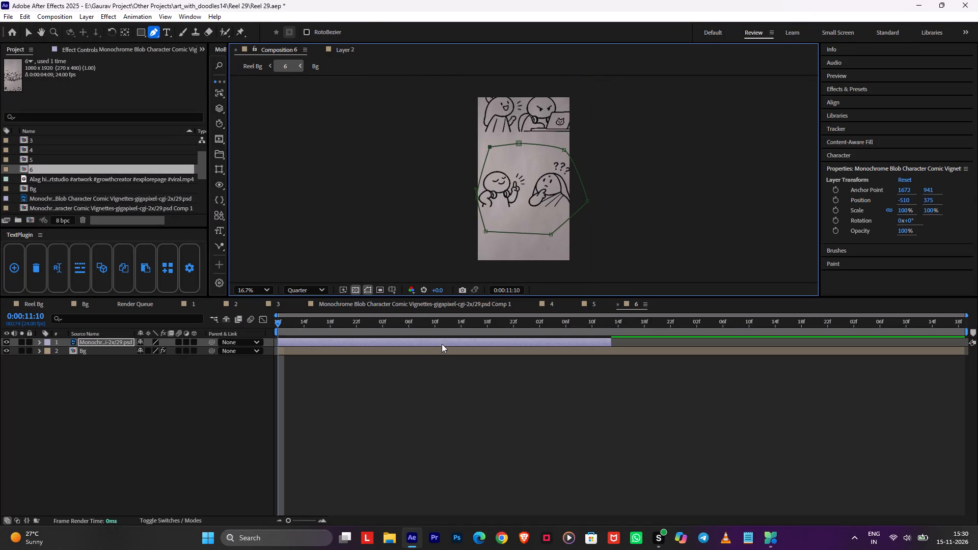
Center the doodle layer's anchor point in its masked content and save the project.
{"action": "key", "text": "ctrl+alt+Home"}
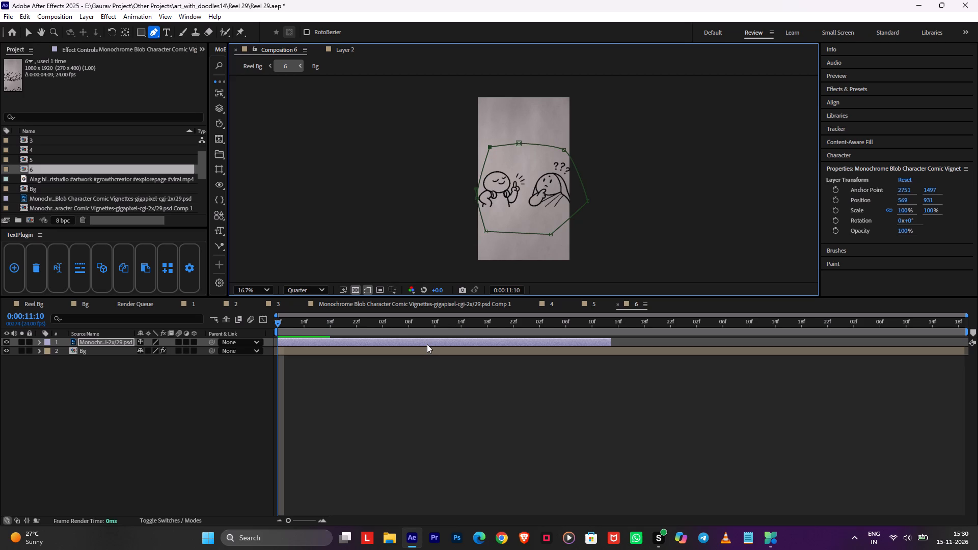
{"action": "key", "text": "ctrl+s"}
Reveal the source file of composition 6's doodle layer in File Explorer and open 29.psd in Photoshop.
{"action": "left_click", "coordinate": [475, 456]}
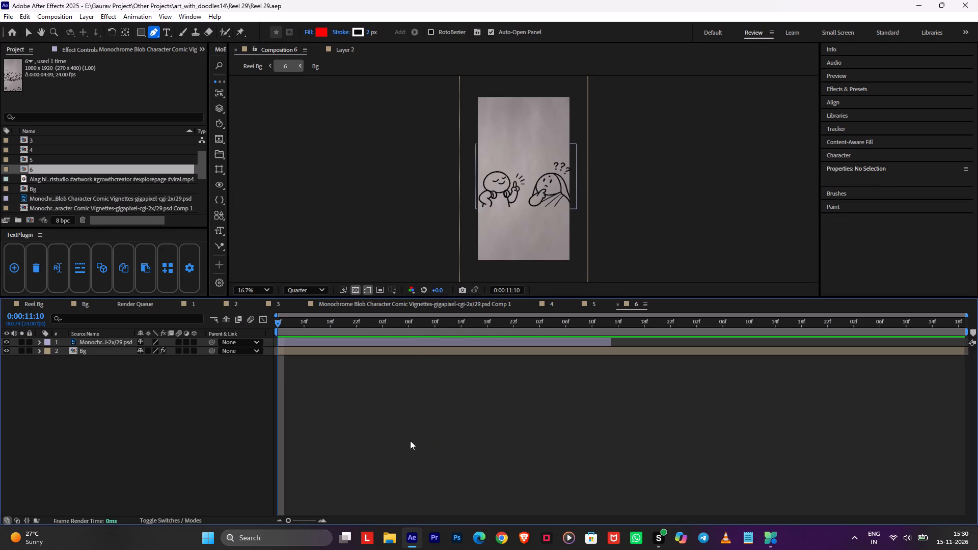
{"action": "left_click", "coordinate": [414, 343]}
{"action": "right_click", "coordinate": [414, 343]}
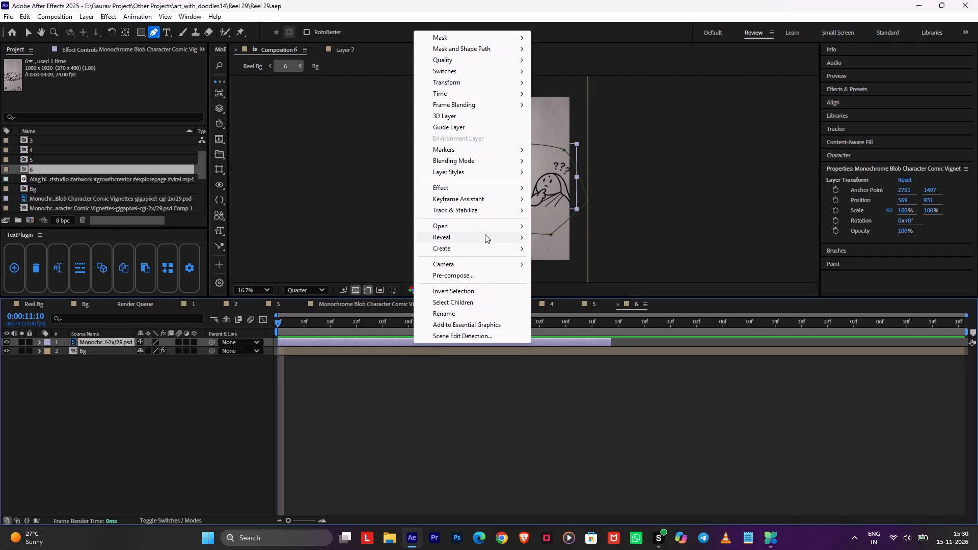
{"action": "left_click", "coordinate": [583, 234]}
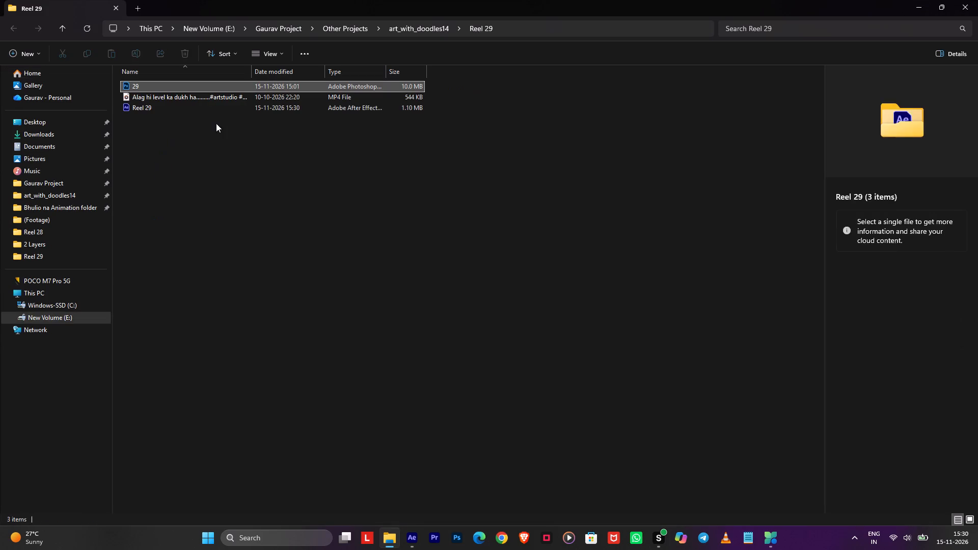
{"action": "triple_click", "coordinate": [184, 86]}
{"action": "left_click", "coordinate": [184, 87]}
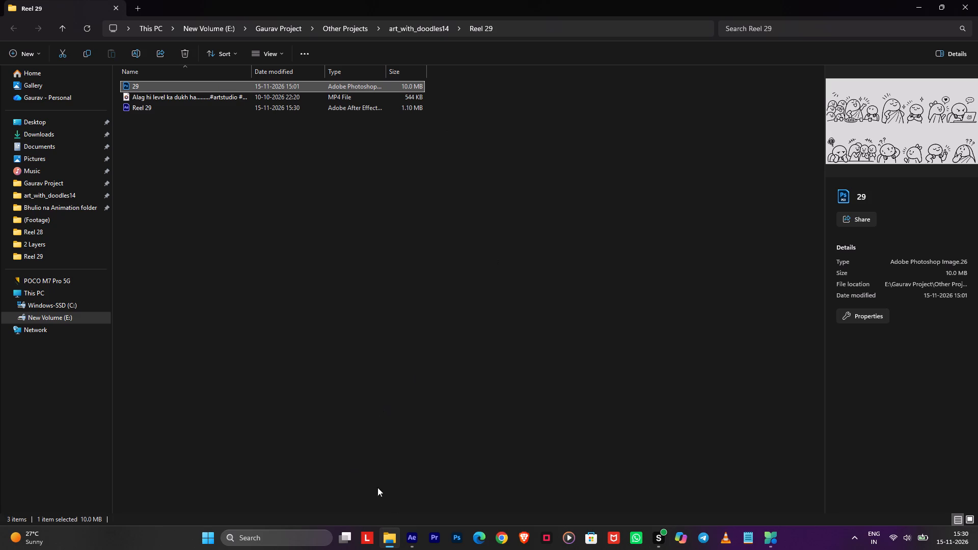
Return to After Effects and add a null object and a default camera to composition 6.
{"action": "left_click", "coordinate": [407, 539]}
{"action": "left_click", "coordinate": [365, 343]}
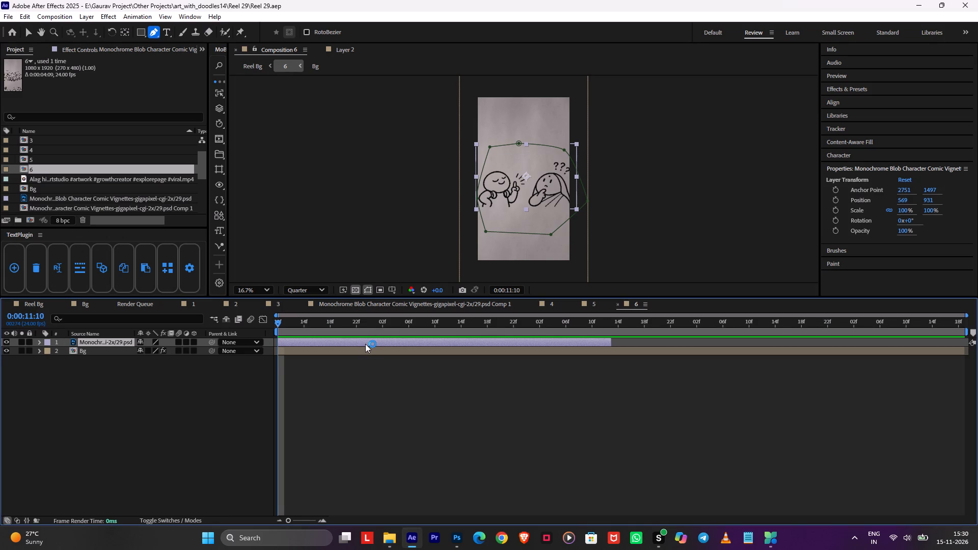
{"action": "key", "text": "ctrl+alt+shift+y"}
{"action": "key", "text": "ctrl+alt+shift+c"}
{"action": "key", "text": "Return"}
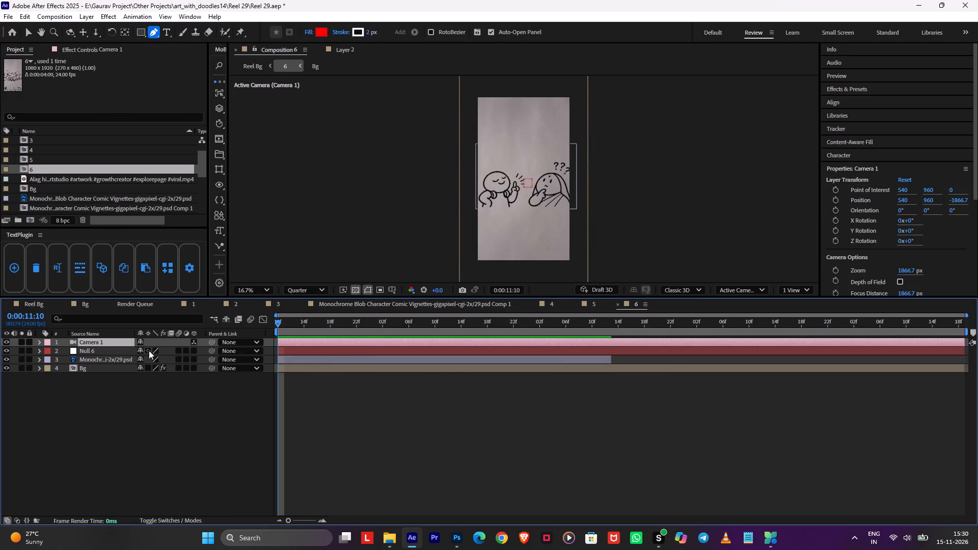
Make the null, doodle and Bg layers 3D, and parent Camera 1 to the null, placed above it in the layer order.
{"action": "left_click_drag", "start_coordinate": [196, 351], "coordinate": [195, 375]}
{"action": "left_click_drag", "start_coordinate": [211, 342], "coordinate": [195, 343]}
{"action": "left_click_drag", "start_coordinate": [195, 343], "coordinate": [179, 348]}
{"action": "left_click_drag", "start_coordinate": [98, 345], "coordinate": [97, 352]}
{"action": "left_click", "coordinate": [102, 344]}
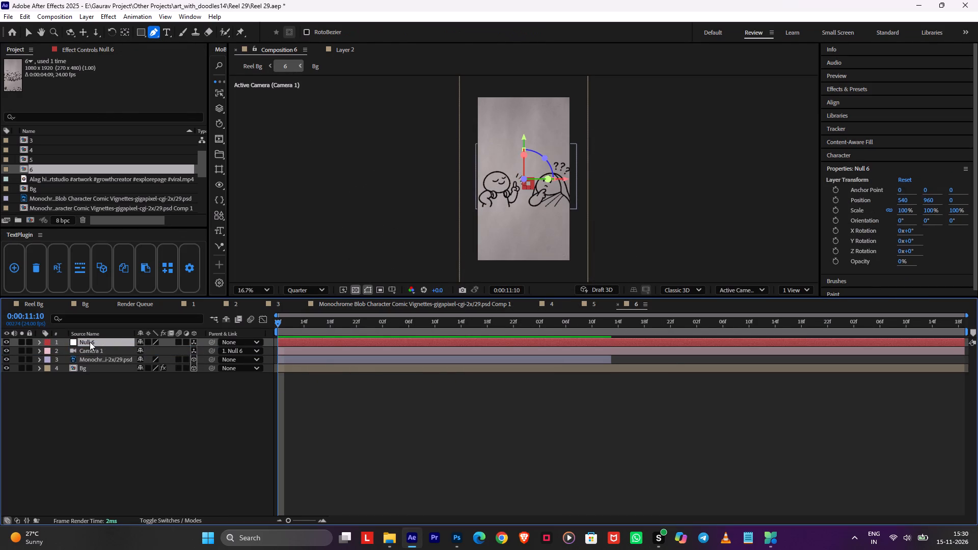
Keyframe the null's Position at 0:00:11:10 and as 723, 960, 410 at 0:00:12:23, easy-ease the end keyframe, and scrub back through the move.
{"action": "key", "text": "p"}
{"action": "left_click", "coordinate": [64, 350]}
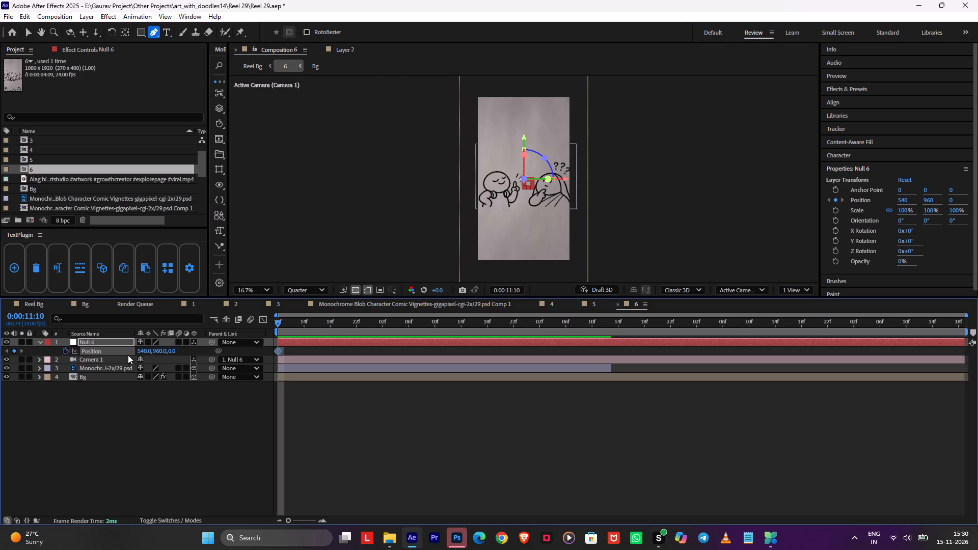
{"action": "left_click_drag", "start_coordinate": [506, 322], "coordinate": [510, 325]}
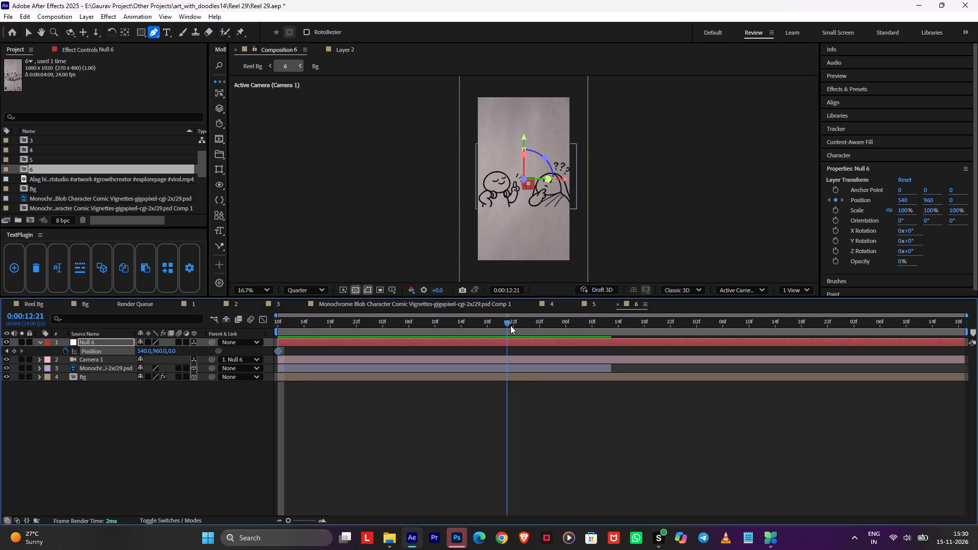
{"action": "left_click_drag", "start_coordinate": [510, 325], "coordinate": [518, 327]}
{"action": "left_click_drag", "start_coordinate": [173, 348], "coordinate": [295, 350]}
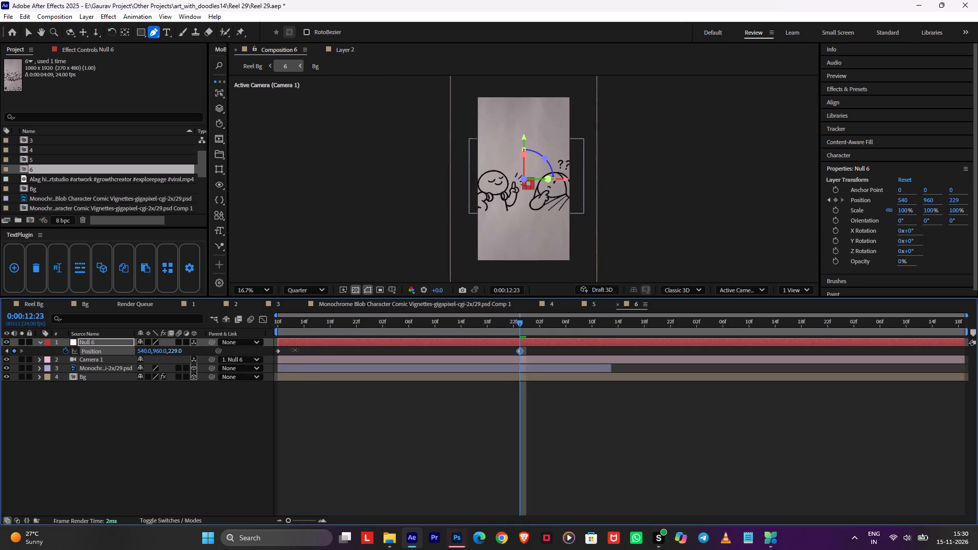
{"action": "left_click_drag", "start_coordinate": [295, 350], "coordinate": [383, 349]}
{"action": "left_click_drag", "start_coordinate": [144, 351], "coordinate": [213, 351]}
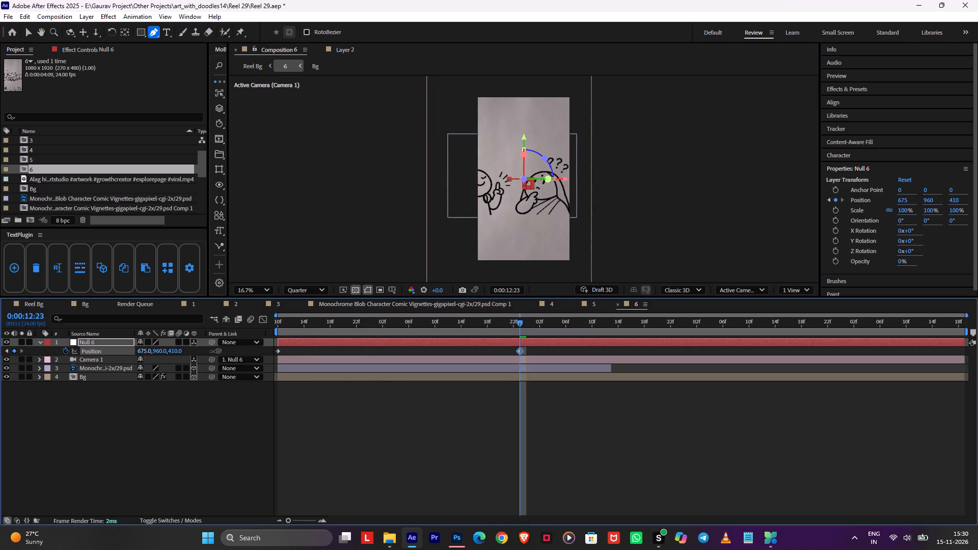
{"action": "left_click_drag", "start_coordinate": [213, 351], "coordinate": [238, 352]}
{"action": "key", "text": "F9"}
{"action": "left_click_drag", "start_coordinate": [409, 329], "coordinate": [257, 333]}
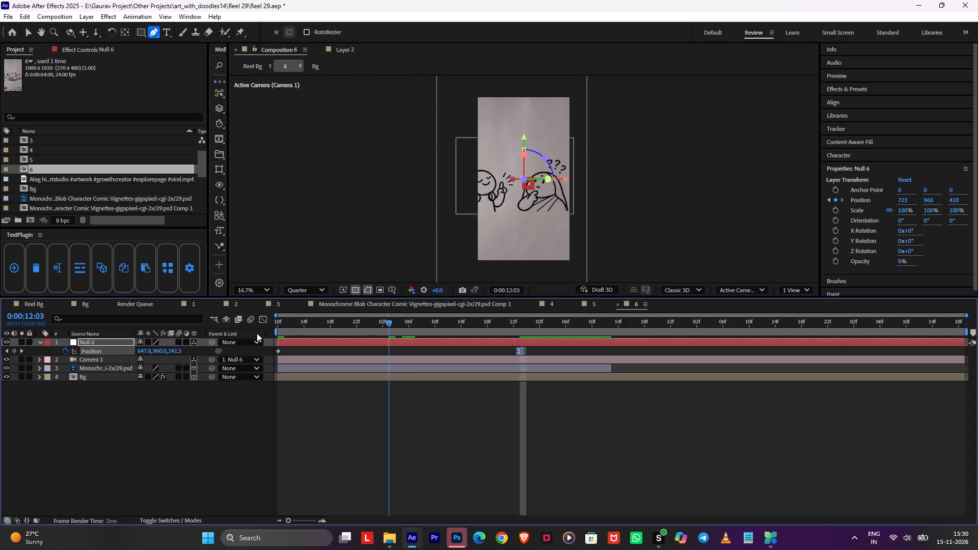
{"action": "left_click_drag", "start_coordinate": [257, 333], "coordinate": [171, 342]}
Switch to Photoshop and rasterize the doodle smart object layer in 29.psd, zooming in on the finger-raising character.
{"action": "left_click", "coordinate": [460, 548]}
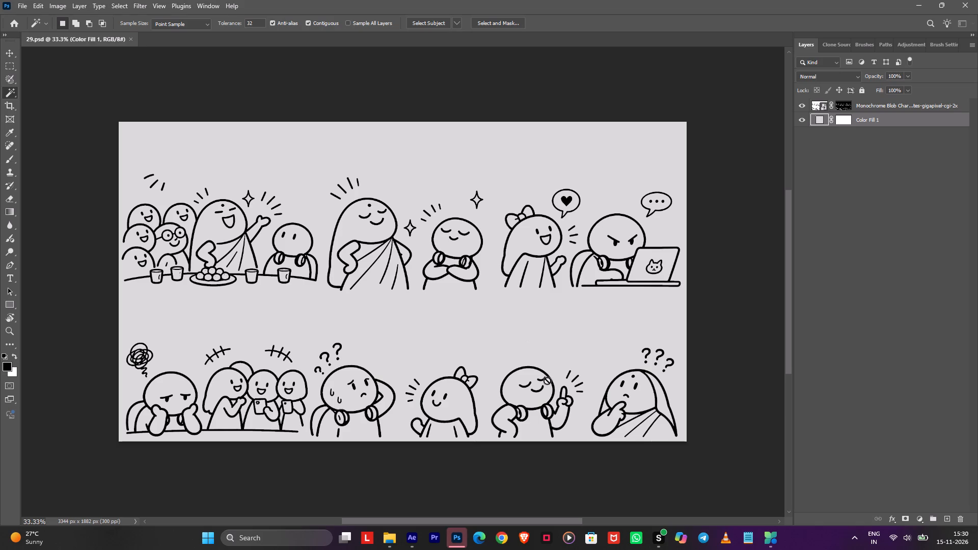
{"action": "scroll", "coordinate": [549, 388], "scroll_direction": "up", "scroll_amount": 10, "text": "alt"}
{"action": "left_click", "coordinate": [849, 105]}
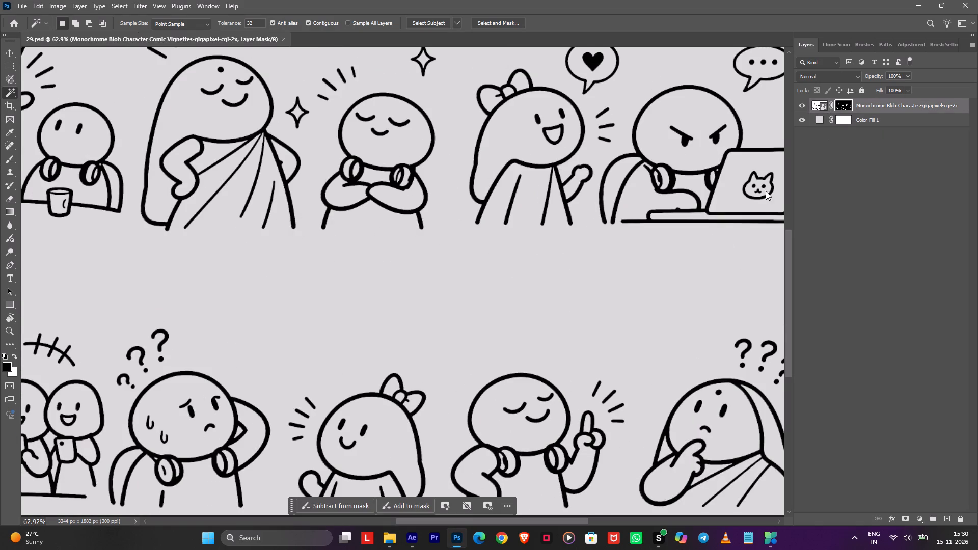
{"action": "left_click", "coordinate": [819, 105]}
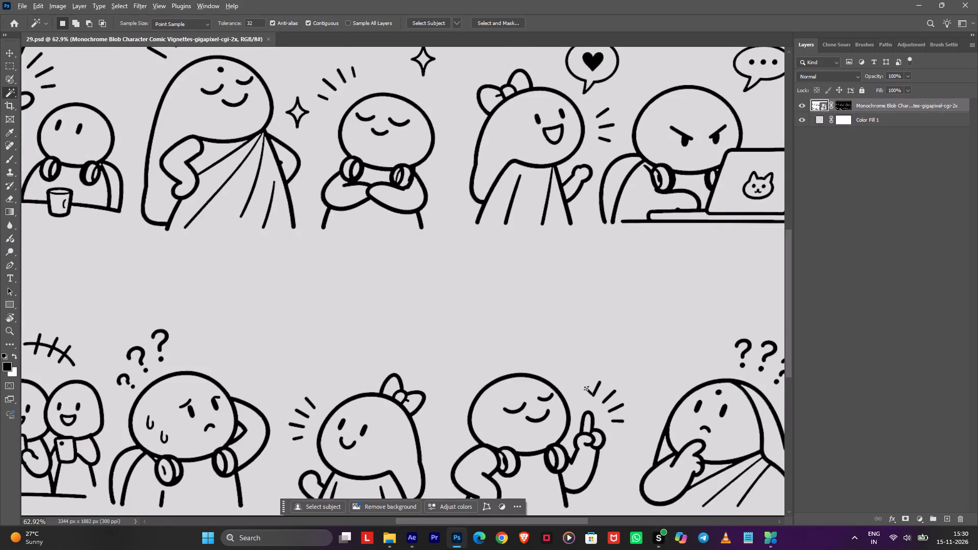
{"action": "scroll", "coordinate": [513, 391], "scroll_direction": "up", "scroll_amount": 2}
{"action": "key", "text": "b"}
{"action": "scroll", "coordinate": [515, 427], "scroll_direction": "up", "scroll_amount": 5, "text": "alt"}
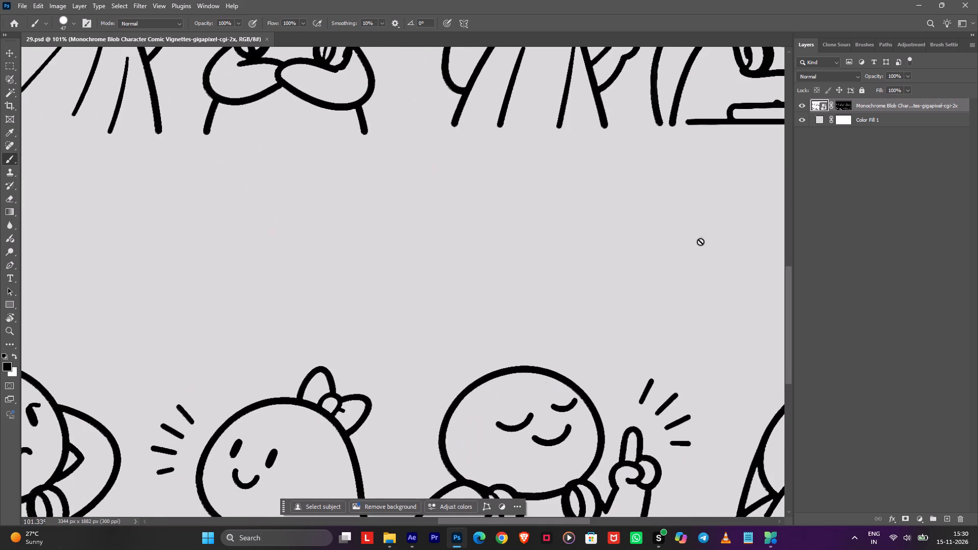
{"action": "right_click", "coordinate": [869, 104]}
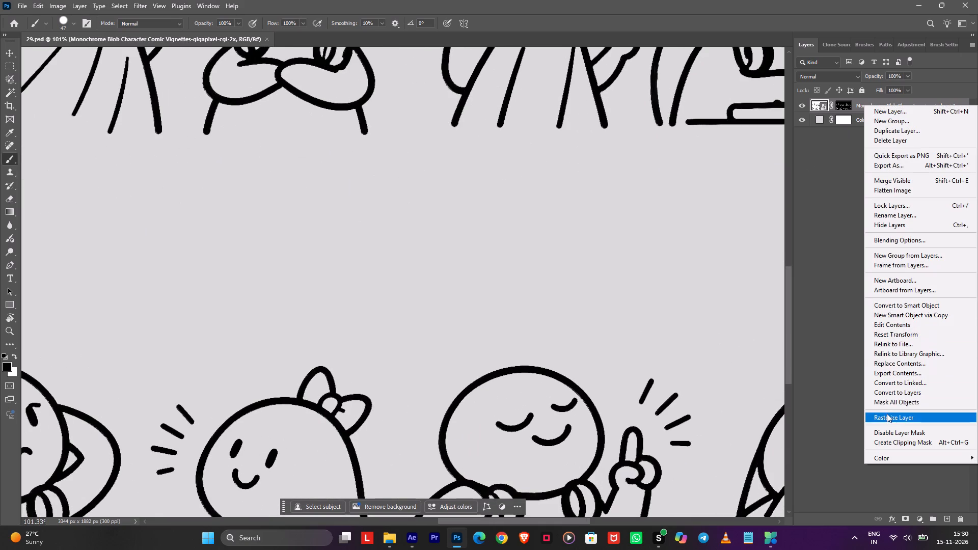
{"action": "left_click", "coordinate": [887, 414]}
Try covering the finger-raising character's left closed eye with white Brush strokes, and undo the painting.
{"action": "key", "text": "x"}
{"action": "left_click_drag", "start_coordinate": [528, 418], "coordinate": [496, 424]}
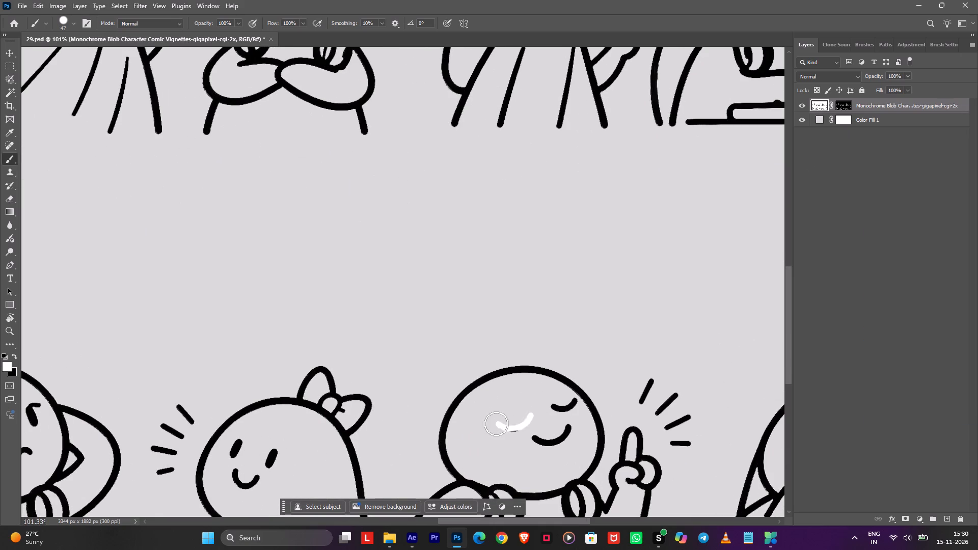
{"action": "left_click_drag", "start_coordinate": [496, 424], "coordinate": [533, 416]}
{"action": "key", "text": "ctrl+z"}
Erase both closed eyes of the finger-raising character from the doodle layer using an enlarged Eraser.
{"action": "key", "text": "e"}
{"action": "left_click_drag", "start_coordinate": [499, 424], "coordinate": [529, 423]}
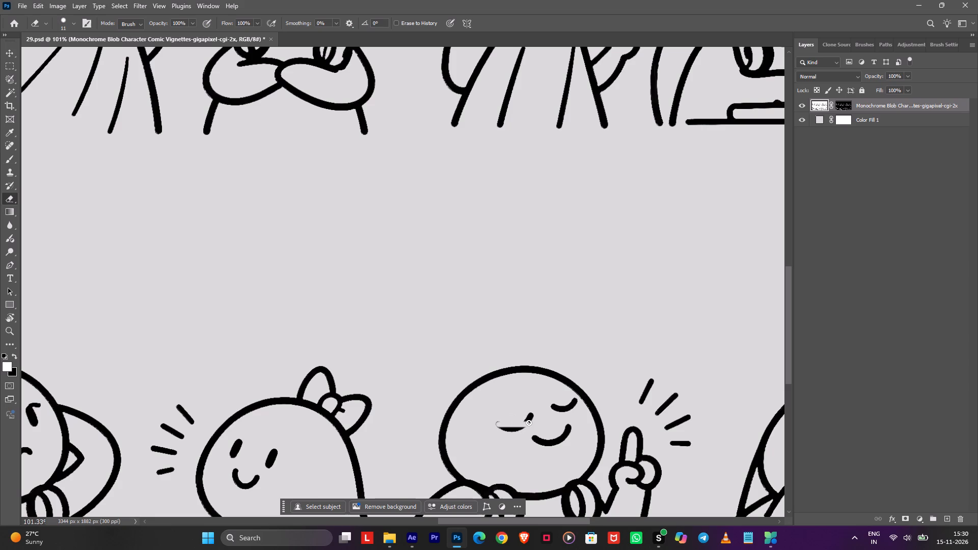
{"action": "left_click_drag", "start_coordinate": [529, 423], "coordinate": [533, 419]}
{"action": "right_click_drag", "start_coordinate": [512, 422], "coordinate": [531, 416], "text": "alt"}
{"action": "left_click_drag", "start_coordinate": [526, 407], "coordinate": [519, 413]}
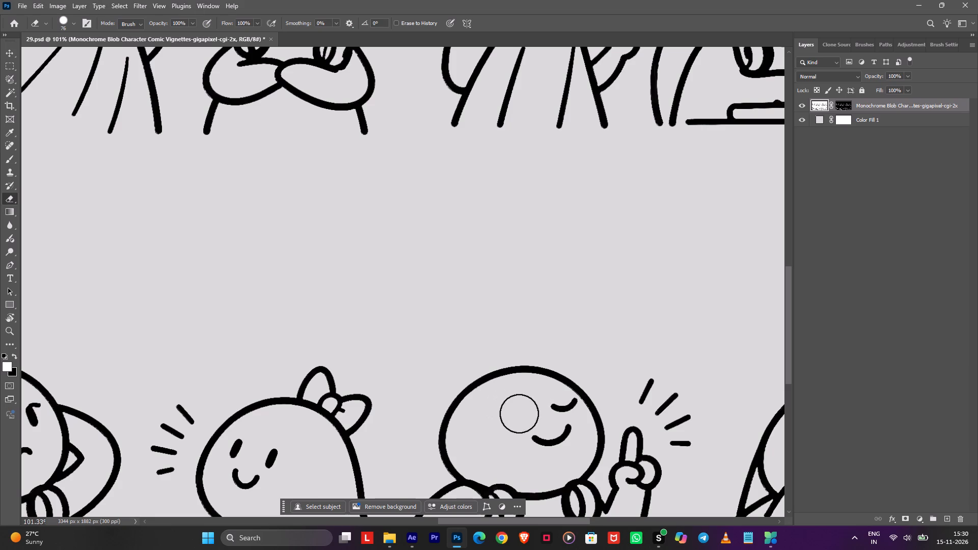
{"action": "right_click", "coordinate": [562, 405], "text": "alt"}
{"action": "left_click_drag", "start_coordinate": [558, 404], "coordinate": [564, 405]}
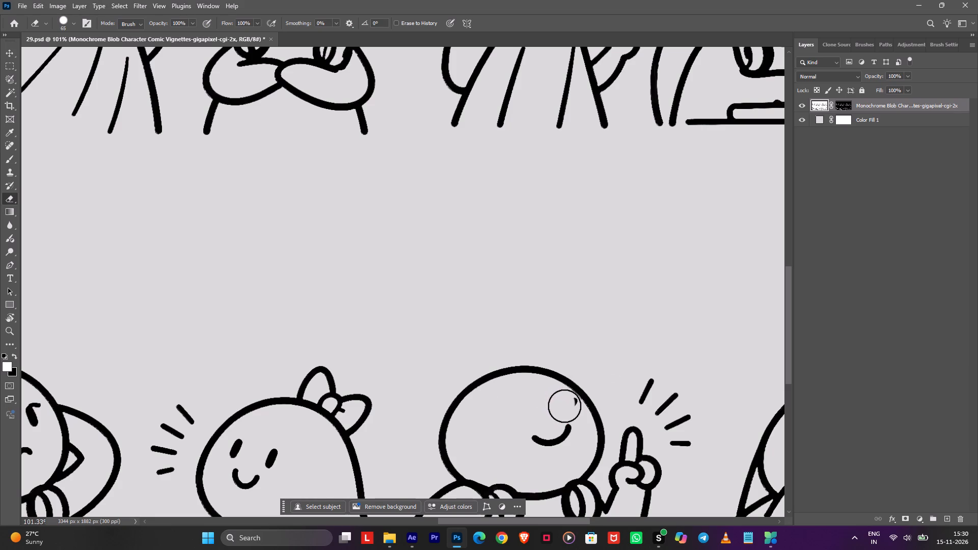
{"action": "left_click", "coordinate": [566, 408]}
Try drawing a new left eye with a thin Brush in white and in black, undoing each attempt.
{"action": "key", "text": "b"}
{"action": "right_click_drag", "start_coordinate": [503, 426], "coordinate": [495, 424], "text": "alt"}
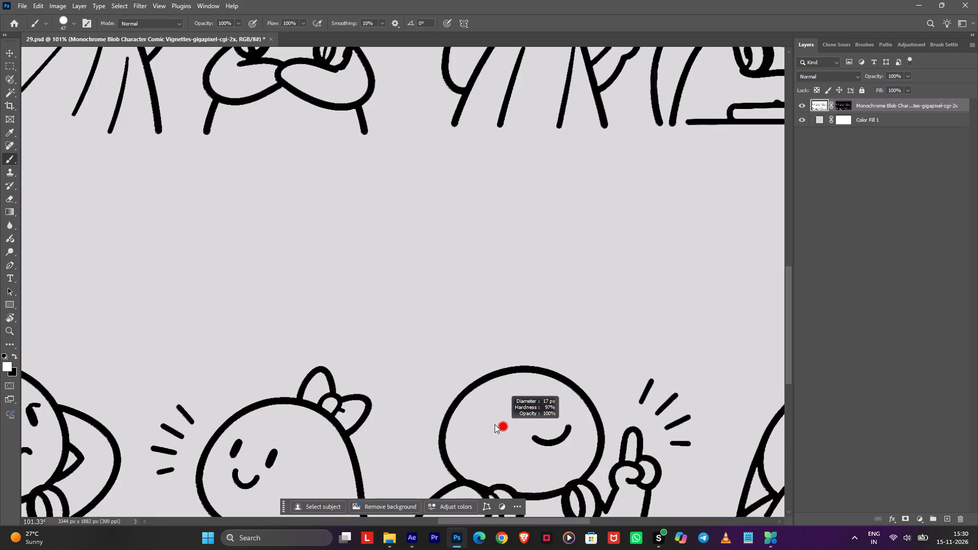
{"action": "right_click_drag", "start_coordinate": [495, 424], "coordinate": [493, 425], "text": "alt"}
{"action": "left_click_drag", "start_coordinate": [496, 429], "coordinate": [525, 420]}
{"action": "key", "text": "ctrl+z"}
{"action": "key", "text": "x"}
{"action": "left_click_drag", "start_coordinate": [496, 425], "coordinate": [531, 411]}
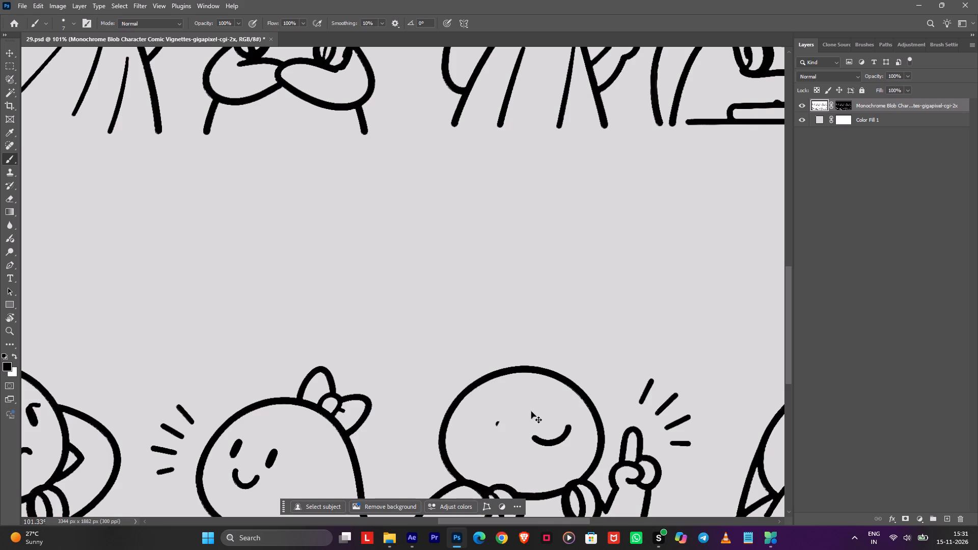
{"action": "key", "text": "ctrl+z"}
Paint white on the doodle layer's mask across the finger-raising character's eye area with a 68 px Brush.
{"action": "left_click", "coordinate": [843, 105]}
{"action": "right_click_drag", "start_coordinate": [472, 423], "coordinate": [486, 418], "text": "alt"}
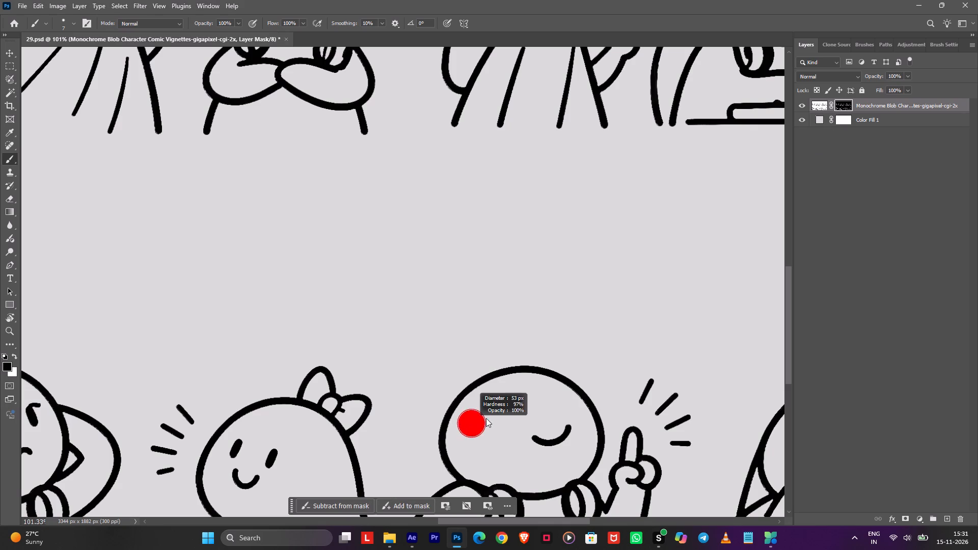
{"action": "right_click_drag", "start_coordinate": [486, 418], "coordinate": [490, 417], "text": "alt"}
{"action": "key", "text": "x"}
{"action": "left_click_drag", "start_coordinate": [486, 414], "coordinate": [563, 406]}
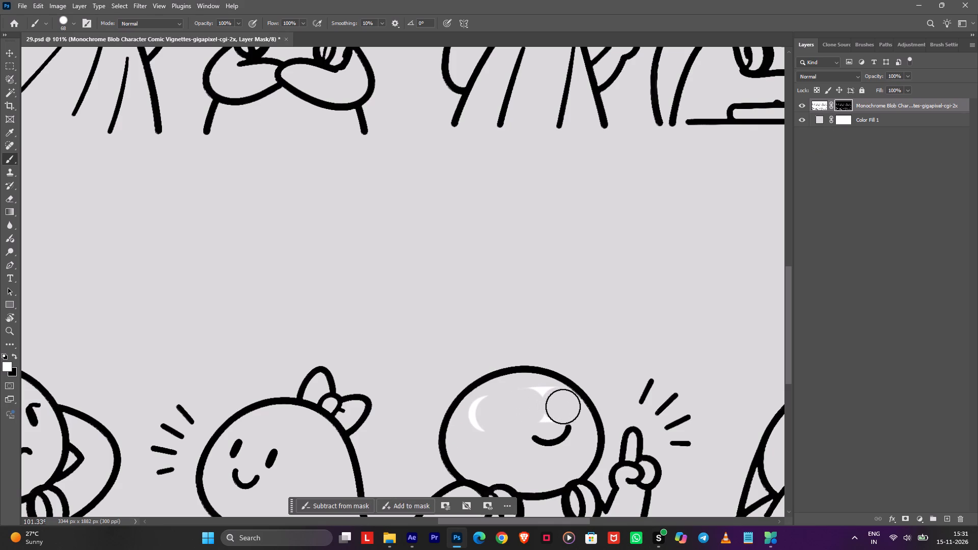
{"action": "left_click_drag", "start_coordinate": [563, 406], "coordinate": [544, 406]}
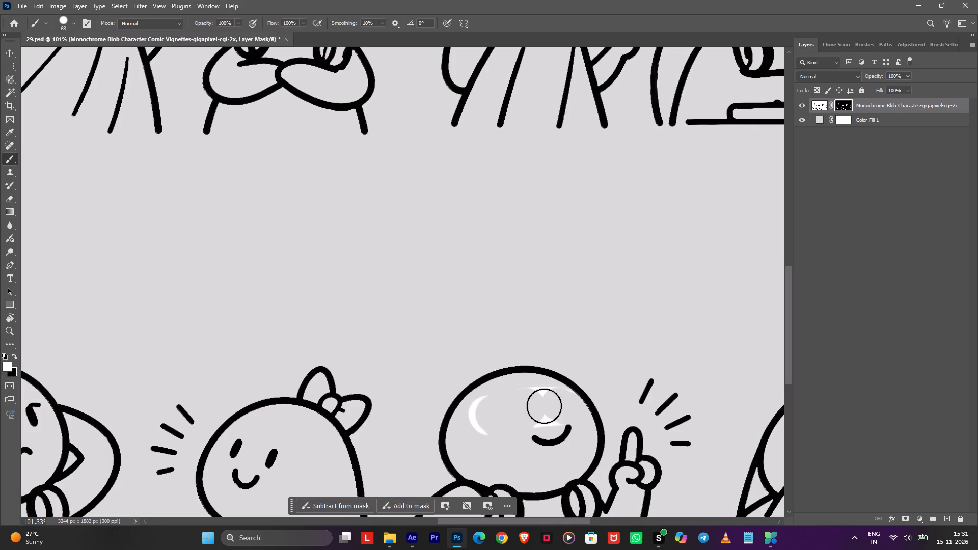
{"action": "left_click_drag", "start_coordinate": [544, 406], "coordinate": [497, 426]}
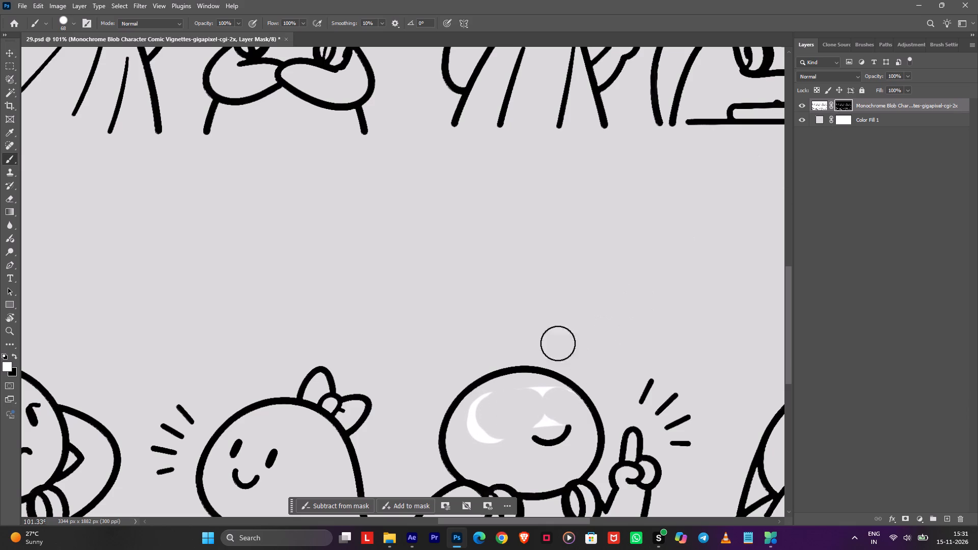
Draw two short horizontal black lines as the finger-raising character's eyelids on the doodle layer with a 5 px Brush.
{"action": "key", "text": "b"}
{"action": "key", "text": "x"}
{"action": "left_click", "coordinate": [817, 103]}
{"action": "right_click_drag", "start_coordinate": [539, 422], "coordinate": [522, 415], "text": "alt"}
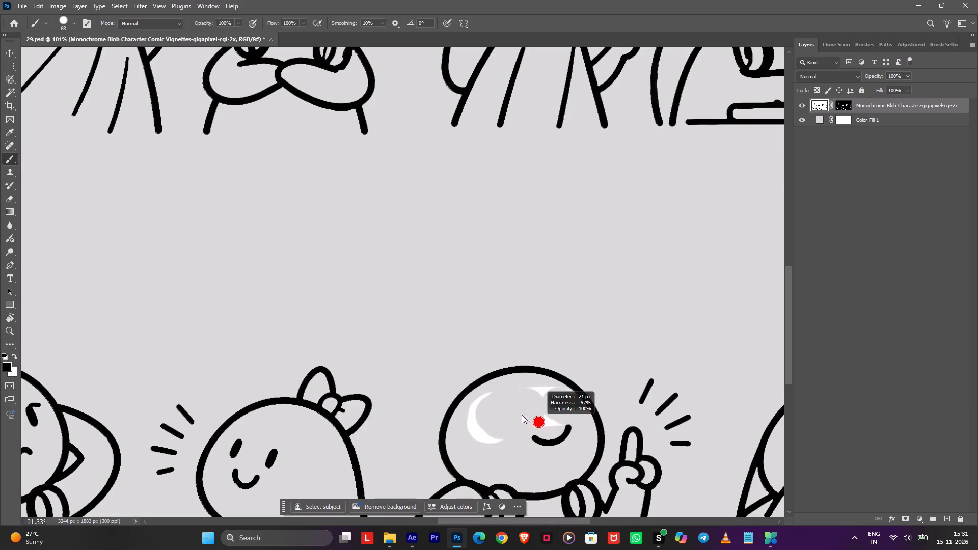
{"action": "right_click_drag", "start_coordinate": [522, 415], "coordinate": [518, 415], "text": "alt"}
{"action": "left_click_drag", "start_coordinate": [493, 418], "coordinate": [501, 411]}
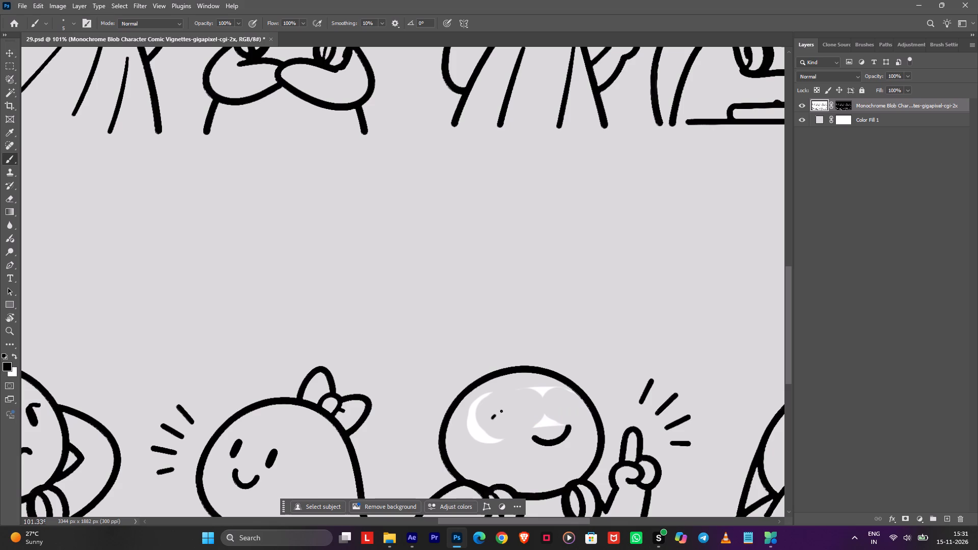
{"action": "left_click_drag", "start_coordinate": [501, 411], "coordinate": [515, 410]}
{"action": "key", "text": "ctrl+z"}
{"action": "left_click_drag", "start_coordinate": [492, 415], "coordinate": [520, 413]}
{"action": "left_click_drag", "start_coordinate": [520, 413], "coordinate": [521, 413]}
{"action": "left_click_drag", "start_coordinate": [553, 407], "coordinate": [575, 404]}
Draw a vertical black line running down from each of the two eyelid lines on the character's face.
{"action": "left_click_drag", "start_coordinate": [508, 416], "coordinate": [509, 459]}
{"action": "left_click_drag", "start_coordinate": [509, 459], "coordinate": [509, 461]}
{"action": "left_click_drag", "start_coordinate": [566, 408], "coordinate": [558, 454]}
{"action": "key", "text": "ctrl+z"}
{"action": "left_click_drag", "start_coordinate": [562, 408], "coordinate": [559, 449]}
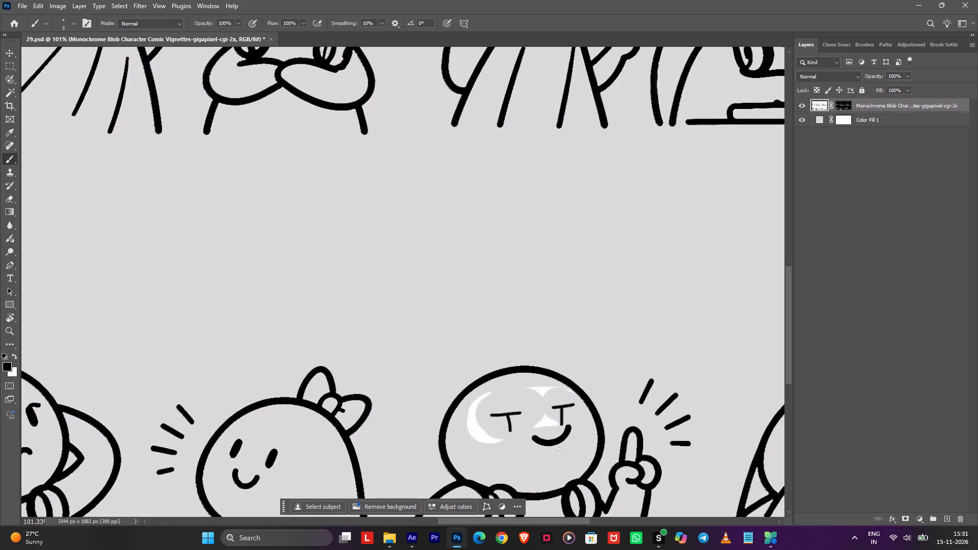
{"action": "left_click_drag", "start_coordinate": [559, 449], "coordinate": [556, 461]}
Erase the finger-raising character's smile from the doodle layer with a 26 px Eraser.
{"action": "scroll", "coordinate": [574, 431], "scroll_direction": "up", "scroll_amount": 3, "text": "alt"}
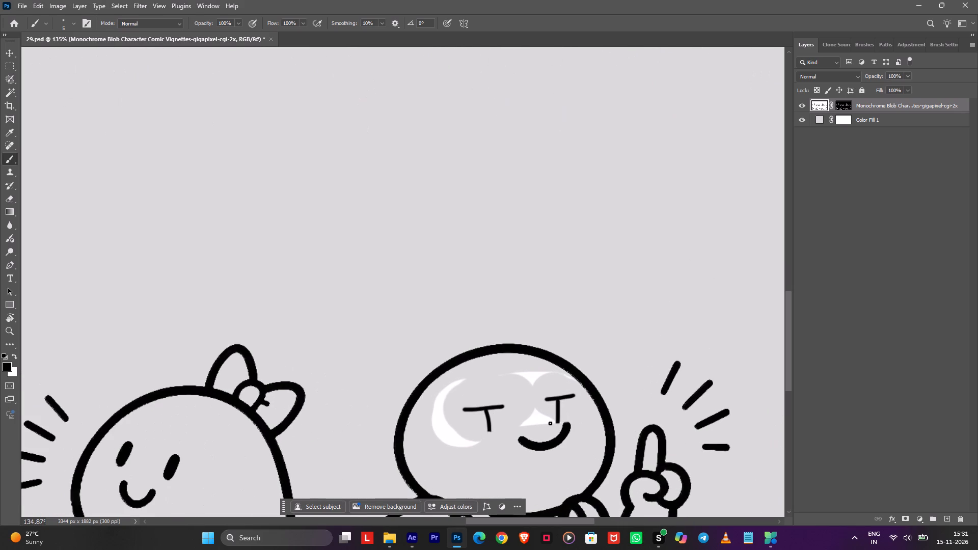
{"action": "key", "text": "e"}
{"action": "right_click_drag", "start_coordinate": [557, 451], "coordinate": [546, 447], "text": "alt"}
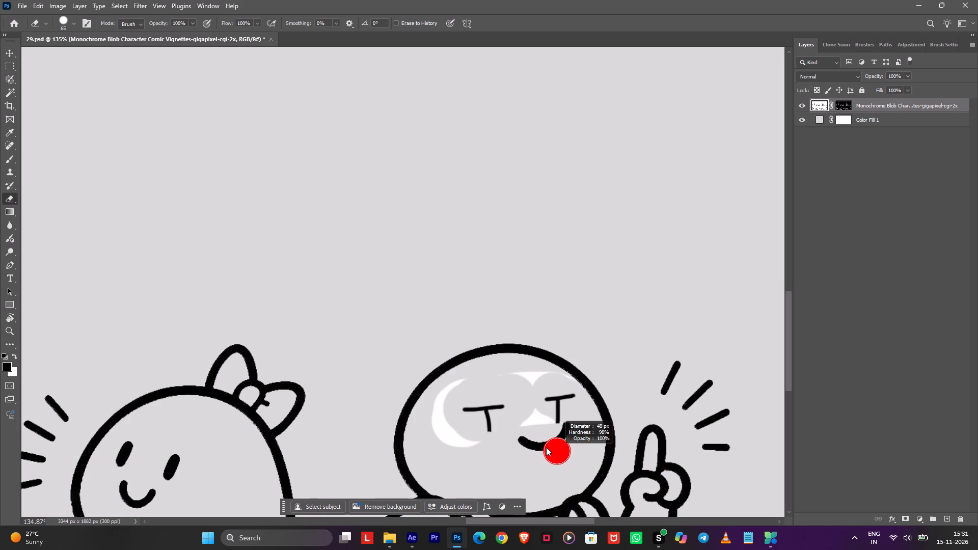
{"action": "right_click_drag", "start_coordinate": [546, 447], "coordinate": [541, 444], "text": "alt"}
{"action": "left_click_drag", "start_coordinate": [521, 441], "coordinate": [562, 435]}
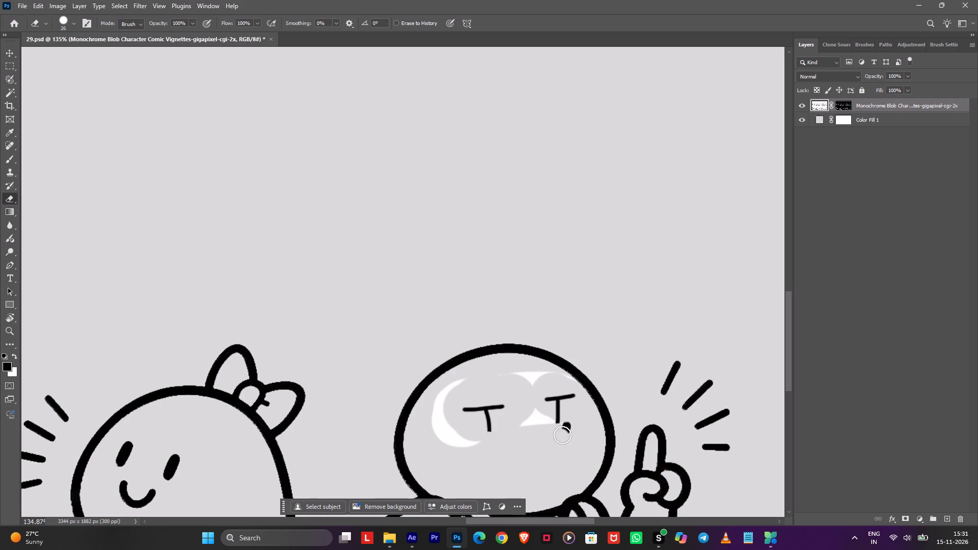
{"action": "left_click_drag", "start_coordinate": [562, 435], "coordinate": [574, 422]}
Paint white on the doodle layer's mask across the character's eyes and lower face with a 118 px Brush.
{"action": "left_click", "coordinate": [844, 102]}
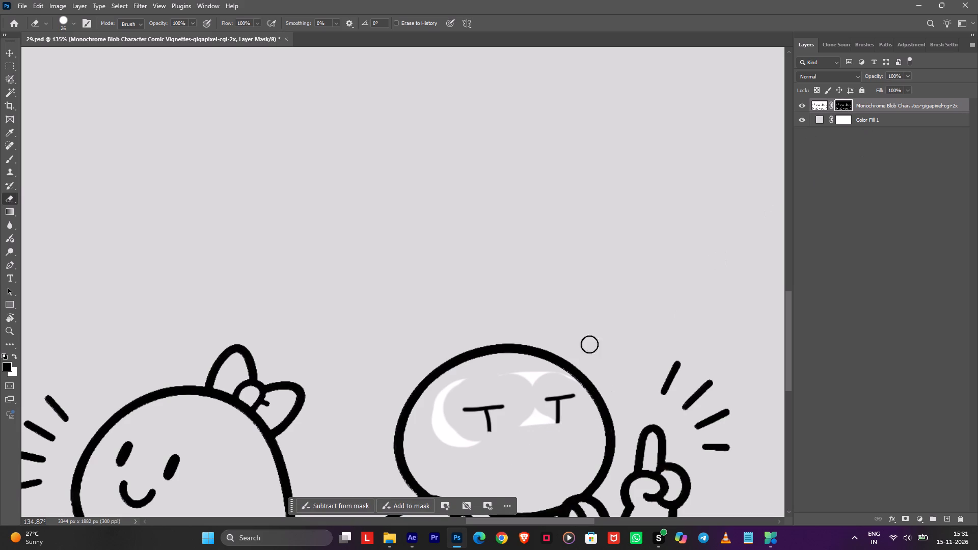
{"action": "key", "text": "b"}
{"action": "right_click_drag", "start_coordinate": [486, 415], "coordinate": [530, 418], "text": "alt"}
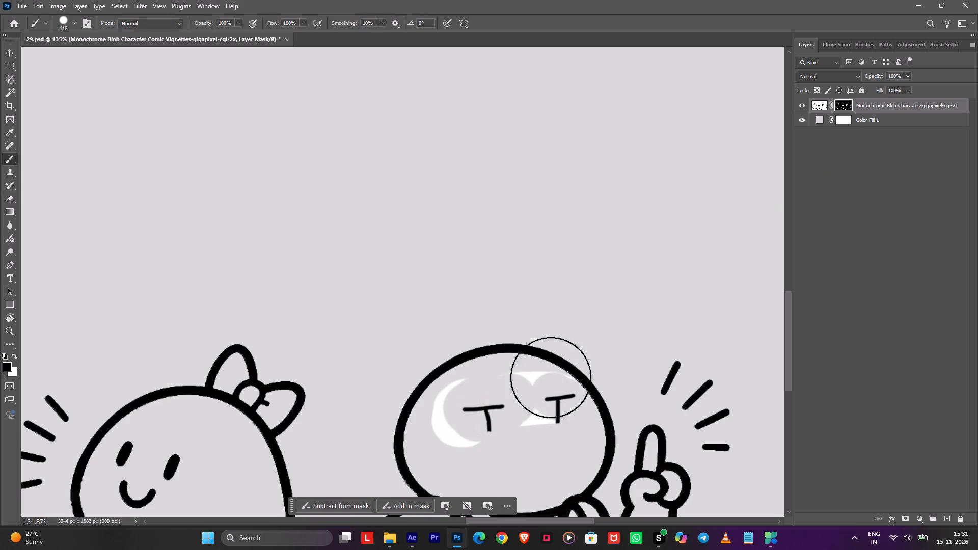
{"action": "left_click", "coordinate": [502, 421]}
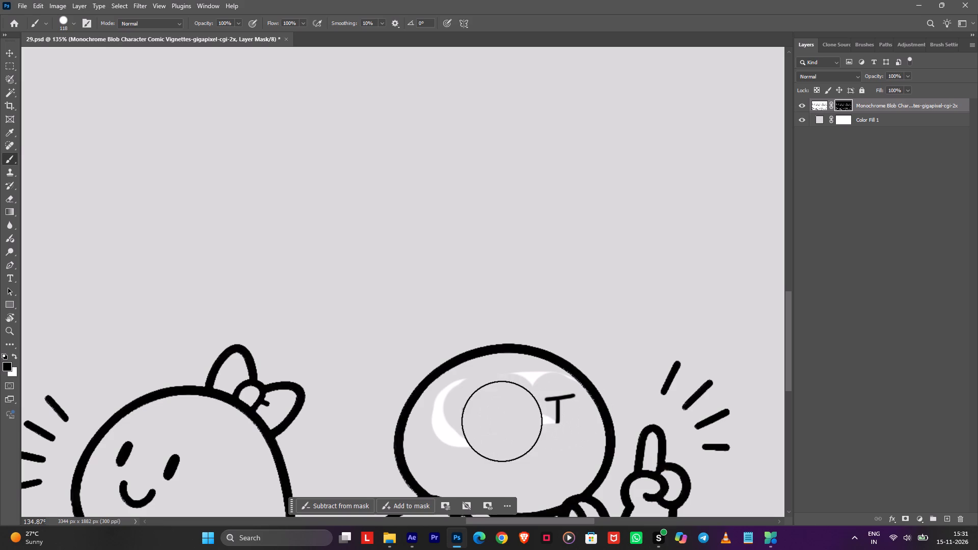
{"action": "key", "text": "ctrl+z"}
{"action": "key", "text": "x"}
{"action": "left_click_drag", "start_coordinate": [498, 419], "coordinate": [505, 446]}
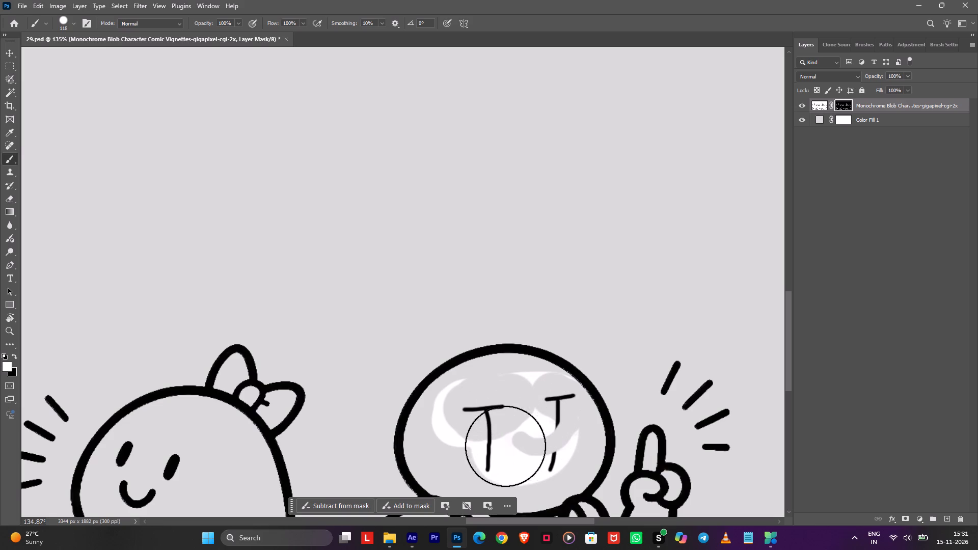
{"action": "left_click_drag", "start_coordinate": [505, 446], "coordinate": [509, 415]}
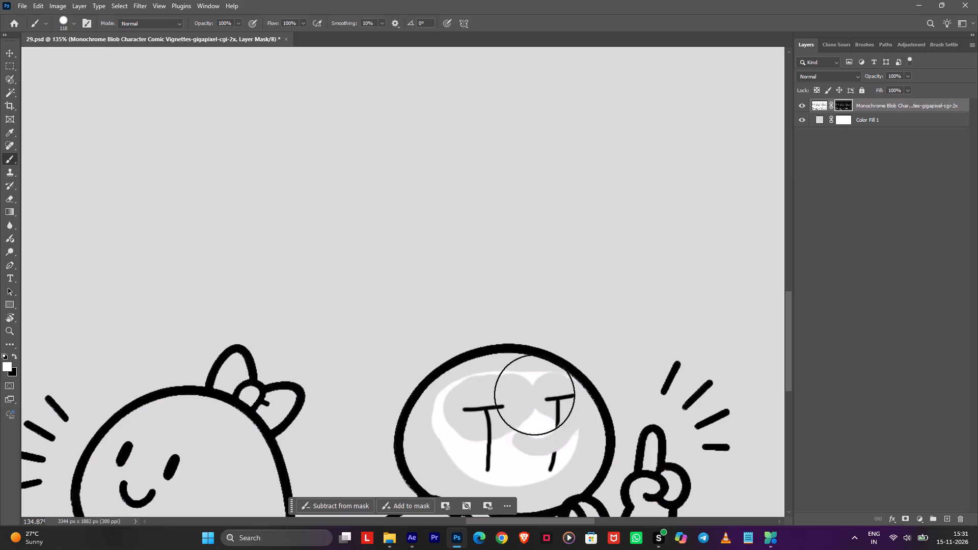
Erase the lower part of the right eye's vertical line and the area around it on the doodle layer.
{"action": "left_click", "coordinate": [824, 107]}
{"action": "right_click_drag", "start_coordinate": [575, 451], "coordinate": [558, 446], "text": "alt"}
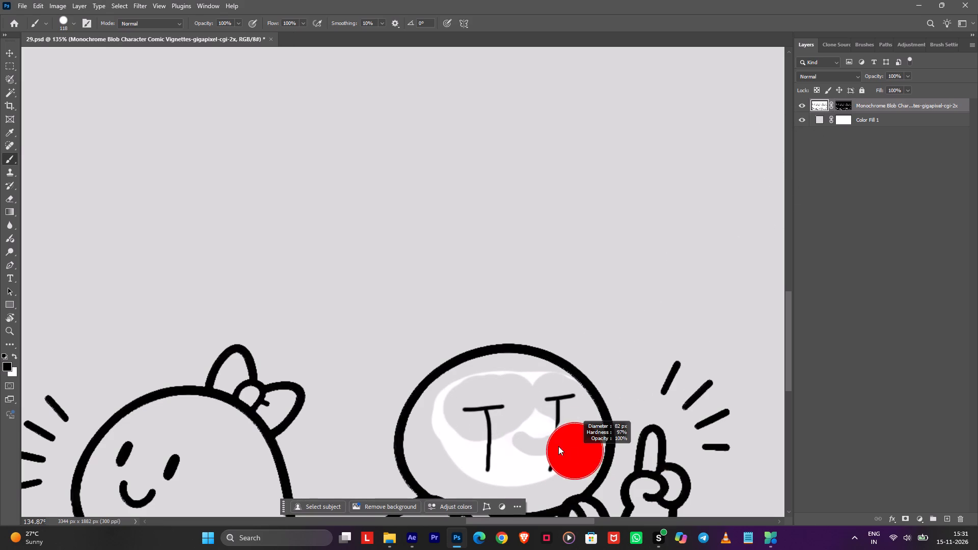
{"action": "right_click_drag", "start_coordinate": [558, 446], "coordinate": [542, 451], "text": "alt"}
{"action": "key", "text": "e"}
{"action": "left_click_drag", "start_coordinate": [553, 456], "coordinate": [547, 473]}
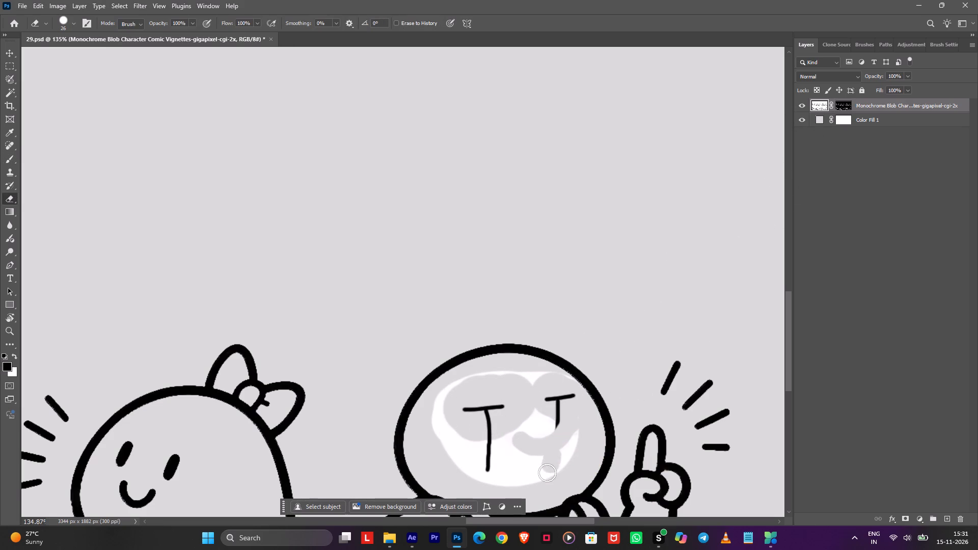
{"action": "left_click_drag", "start_coordinate": [547, 473], "coordinate": [540, 475]}
{"action": "left_click_drag", "start_coordinate": [544, 418], "coordinate": [538, 447]}
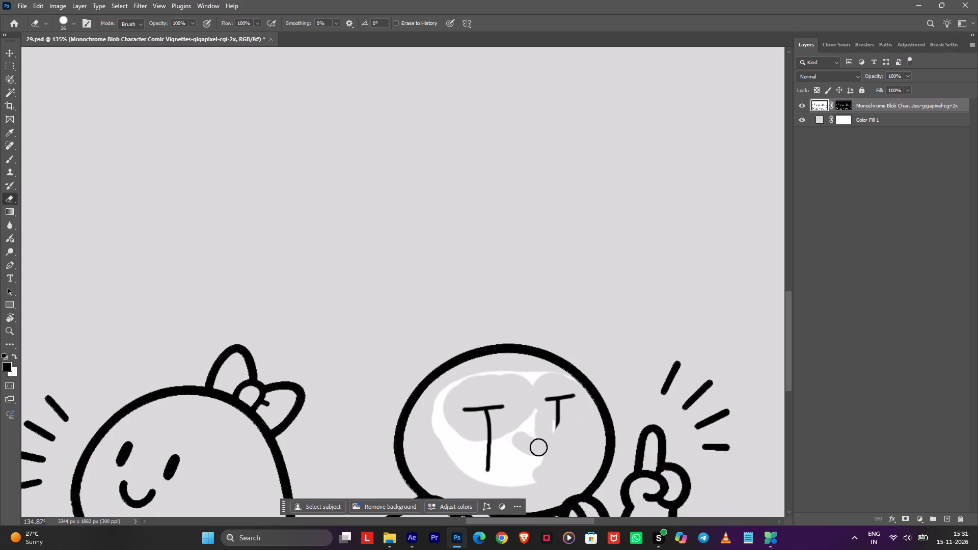
{"action": "left_click_drag", "start_coordinate": [538, 447], "coordinate": [527, 472]}
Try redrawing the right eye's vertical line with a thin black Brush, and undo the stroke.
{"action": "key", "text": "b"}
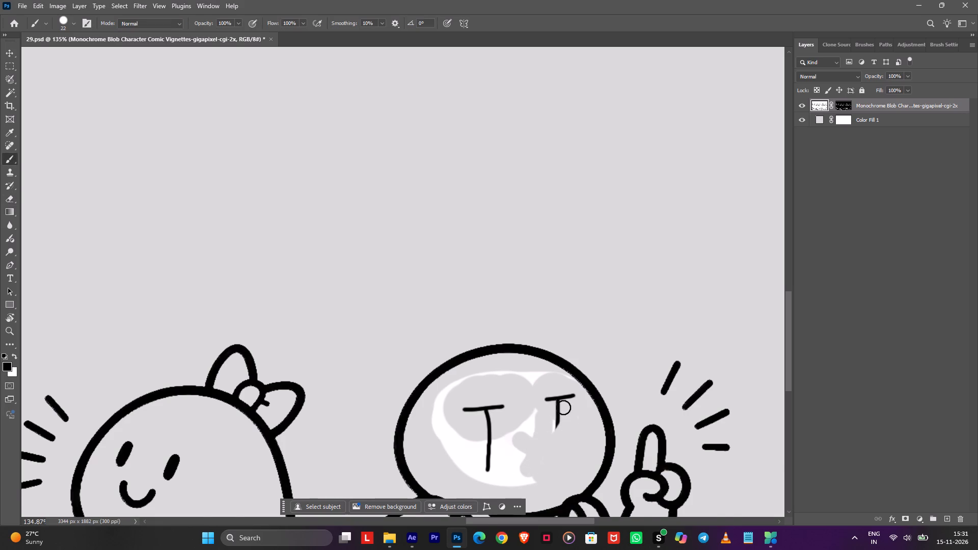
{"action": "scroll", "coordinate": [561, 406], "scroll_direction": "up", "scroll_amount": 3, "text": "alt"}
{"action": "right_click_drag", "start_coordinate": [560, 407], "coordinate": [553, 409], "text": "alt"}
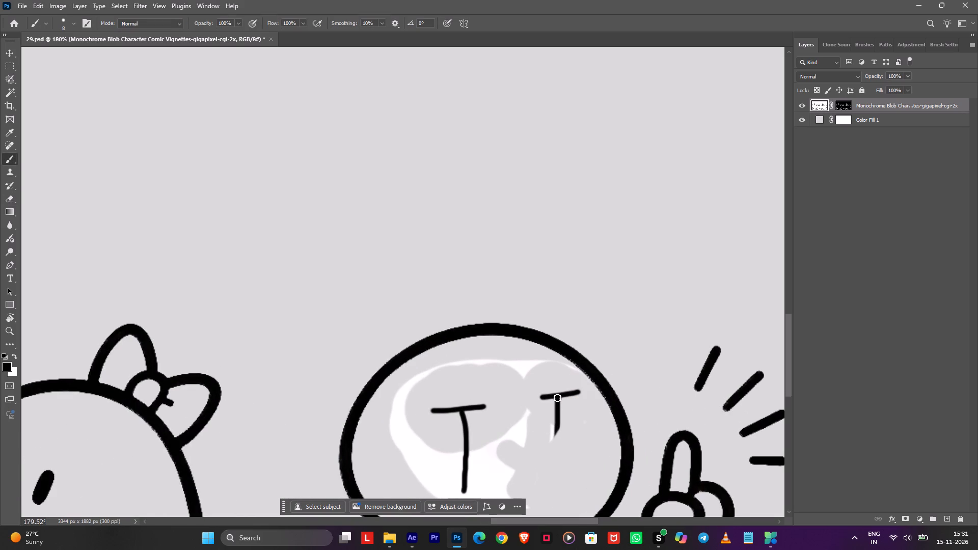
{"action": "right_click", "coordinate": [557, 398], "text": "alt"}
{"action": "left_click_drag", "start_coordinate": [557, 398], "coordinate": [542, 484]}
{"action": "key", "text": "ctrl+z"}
Erase the rest of the right eye's vertical line up to the eyelid with the 26 px Eraser.
{"action": "scroll", "coordinate": [547, 436], "scroll_direction": "up", "scroll_amount": 3, "text": "alt"}
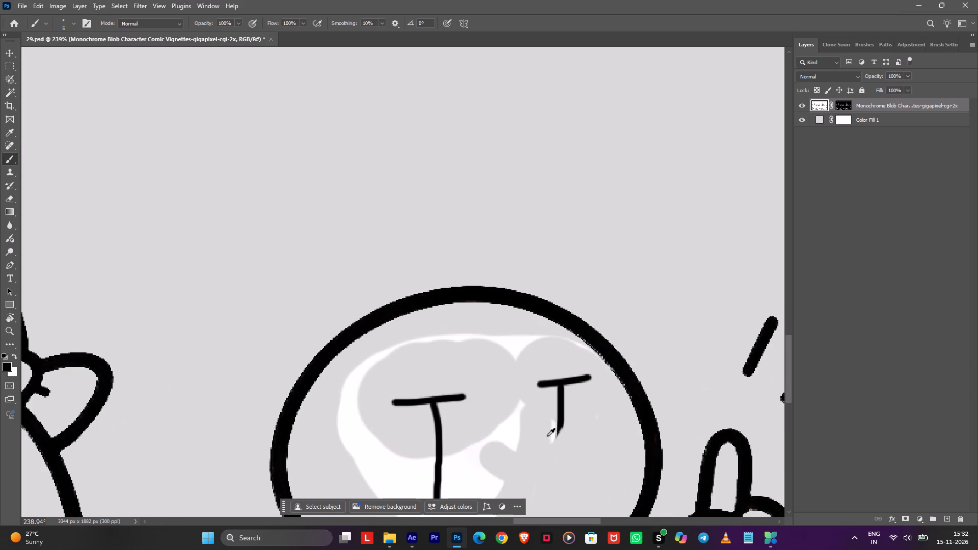
{"action": "right_click", "coordinate": [547, 435], "text": "alt"}
{"action": "key", "text": "e"}
{"action": "left_click_drag", "start_coordinate": [560, 406], "coordinate": [561, 417]}
{"action": "left_click_drag", "start_coordinate": [559, 402], "coordinate": [563, 402]}
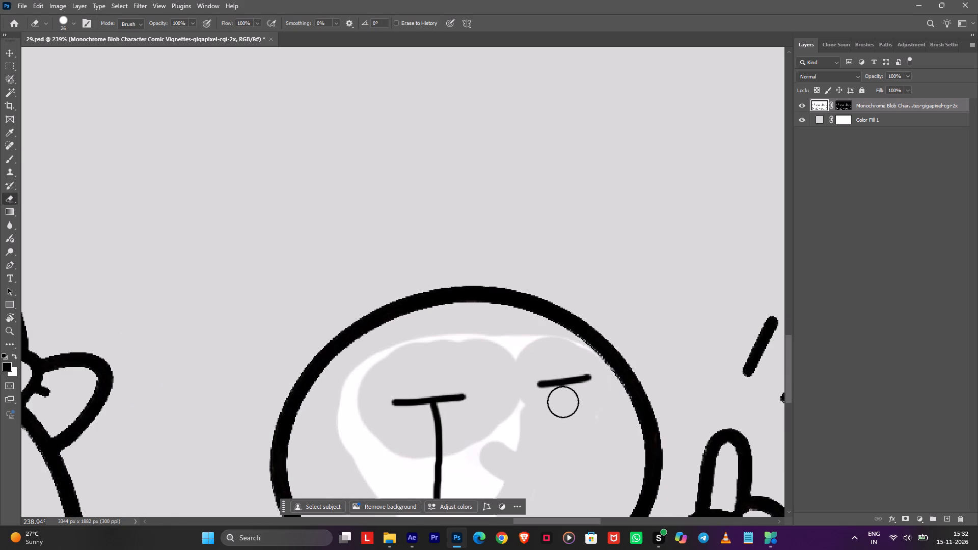
{"action": "left_click_drag", "start_coordinate": [563, 402], "coordinate": [550, 407]}
{"action": "key", "text": "ctrl+z"}
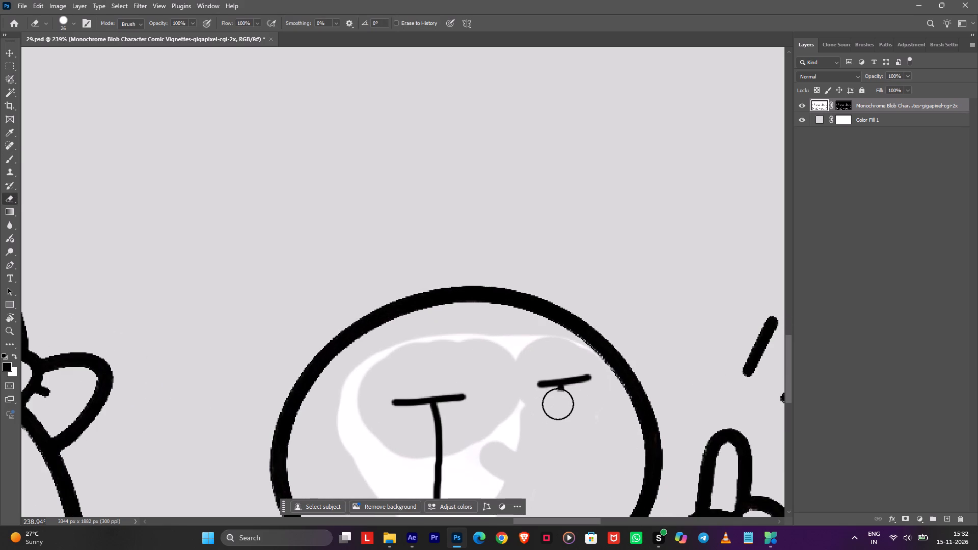
{"action": "left_click_drag", "start_coordinate": [558, 403], "coordinate": [574, 403]}
{"action": "left_click_drag", "start_coordinate": [568, 402], "coordinate": [563, 403]}
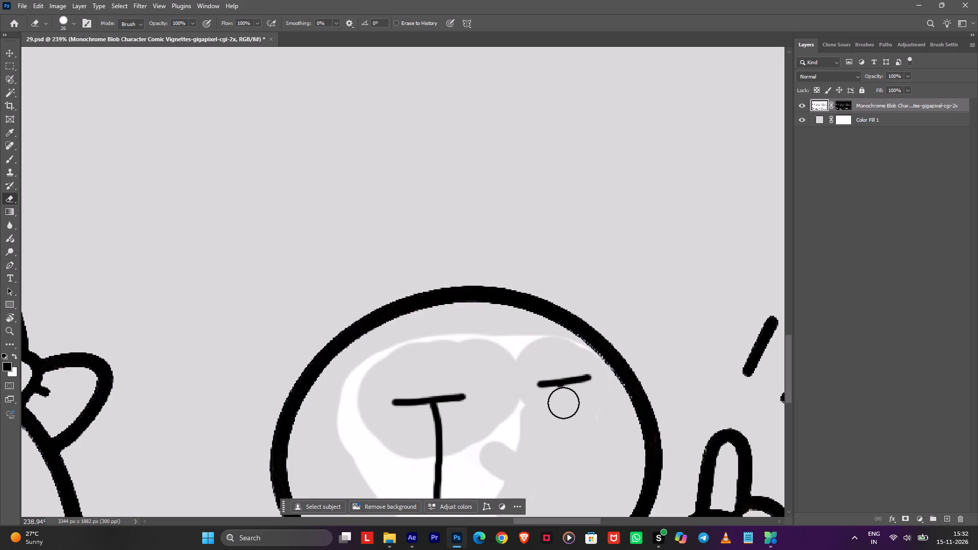
{"action": "left_click_drag", "start_coordinate": [563, 403], "coordinate": [552, 405]}
Redraw the right eye's line as a thin curve running down from the eyelid with a 3 px black Brush.
{"action": "key", "text": "b"}
{"action": "right_click", "coordinate": [563, 393], "text": "alt"}
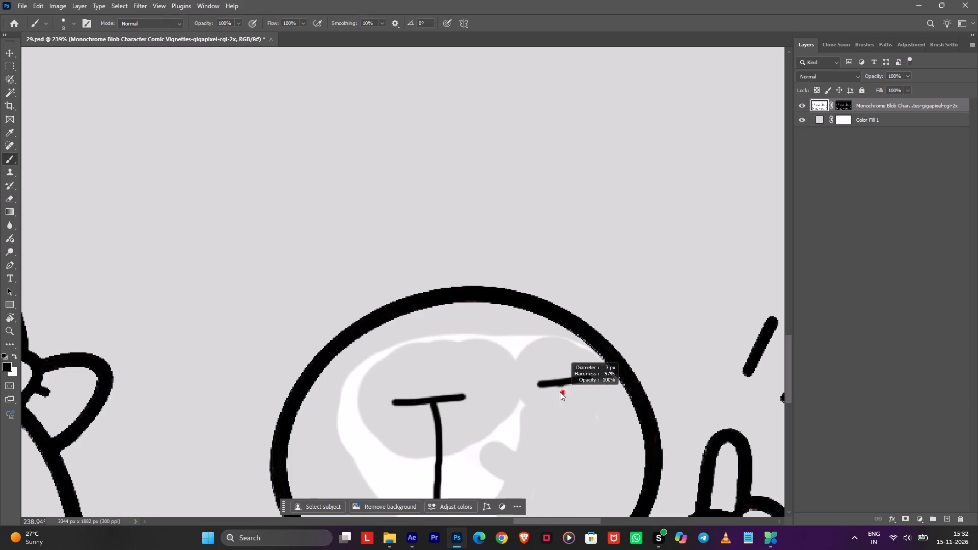
{"action": "right_click", "coordinate": [559, 387], "text": "alt"}
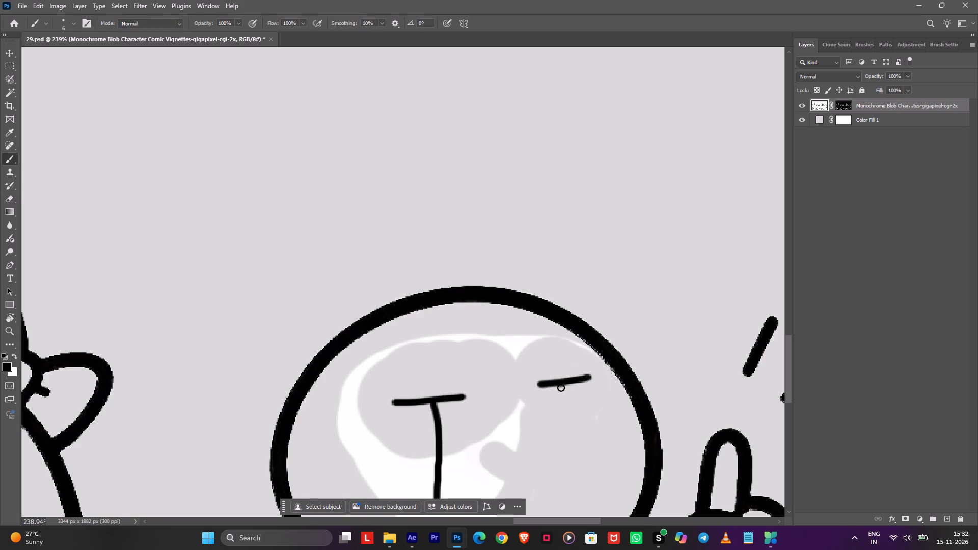
{"action": "left_click_drag", "start_coordinate": [561, 388], "coordinate": [536, 490]}
{"action": "key", "text": "ctrl+z"}
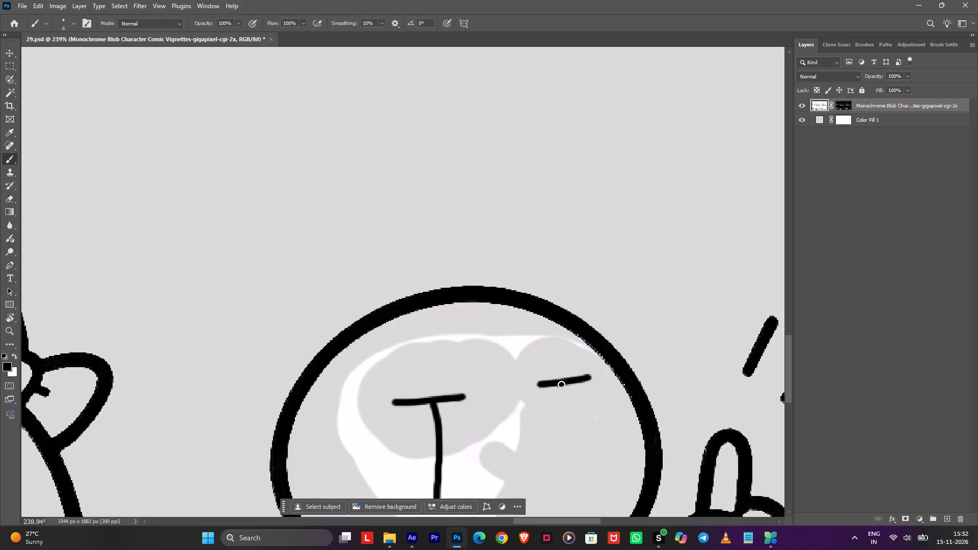
{"action": "left_click_drag", "start_coordinate": [563, 387], "coordinate": [547, 496]}
{"action": "key", "text": "ctrl+z"}
{"action": "right_click", "coordinate": [564, 388], "text": "alt"}
{"action": "left_click_drag", "start_coordinate": [562, 385], "coordinate": [550, 511]}
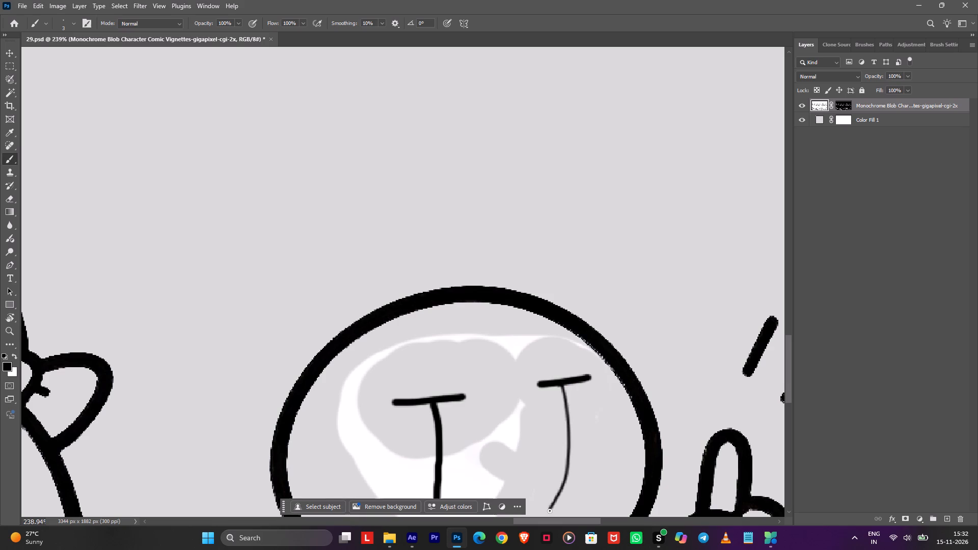
Select the inside of the crying character's head around both eye lines with the Magic Wand.
{"action": "key", "text": "space"}
{"action": "key", "text": "space"}
{"action": "key", "text": "space"}
{"action": "key", "text": "space"}
{"action": "key", "text": "space"}
{"action": "left_click_drag", "start_coordinate": [551, 464], "coordinate": [551, 400]}
{"action": "right_click_drag", "start_coordinate": [491, 389], "coordinate": [502, 386], "text": "alt"}
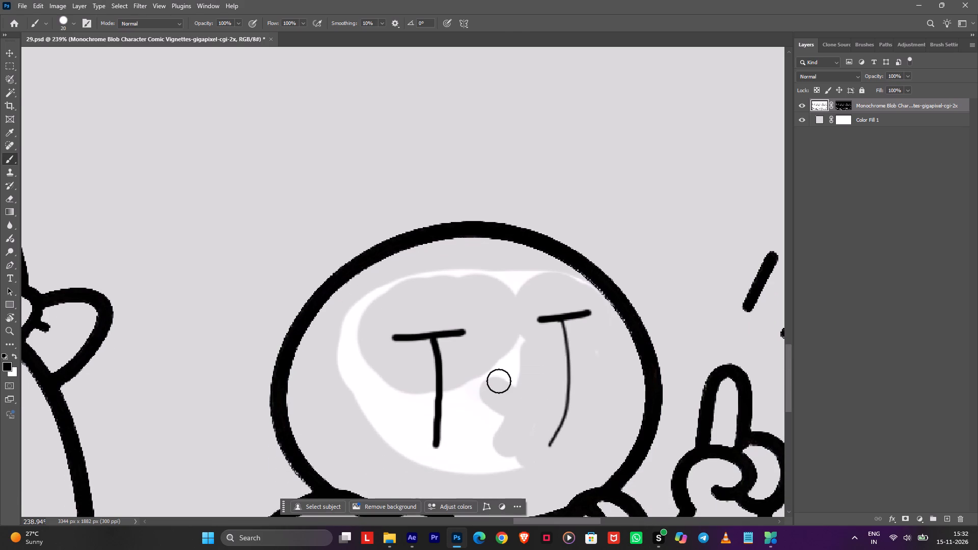
{"action": "key", "text": "shift+w"}
{"action": "left_click", "coordinate": [458, 377]}
{"action": "left_click", "coordinate": [452, 417], "text": "shift"}
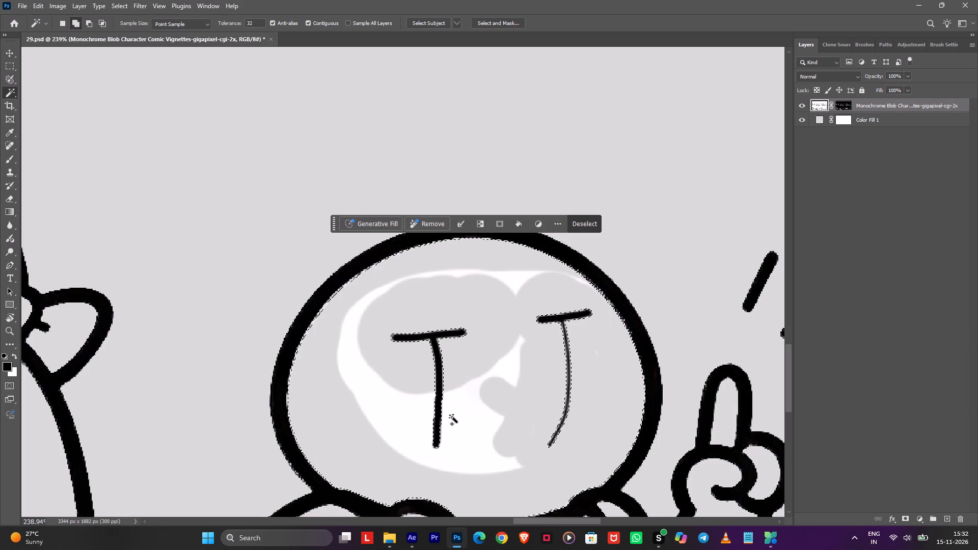
{"action": "key", "text": "ctrl+shift+i"}
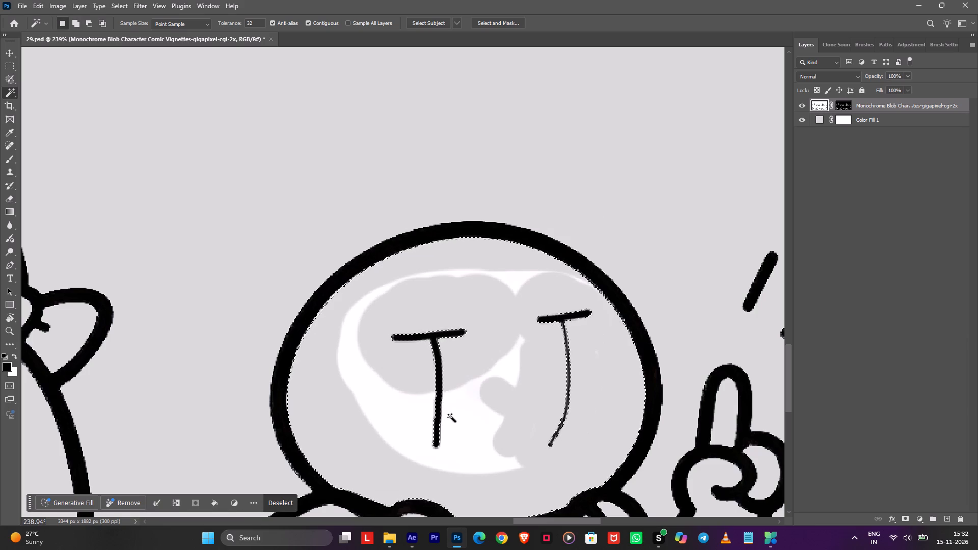
{"action": "key", "text": "b"}
{"action": "right_click_drag", "start_coordinate": [451, 415], "coordinate": [457, 407], "text": "alt"}
{"action": "left_click_drag", "start_coordinate": [456, 366], "coordinate": [455, 449]}
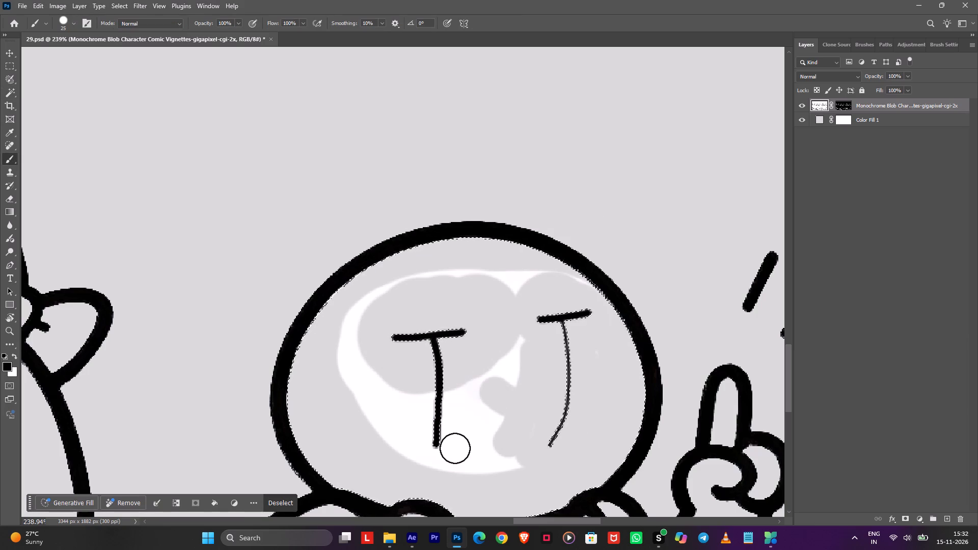
{"action": "key", "text": "ctrl+shift+i"}
Hide the white patches on the face by painting black on the doodle layer's mask with a 93 px Brush, and clear the selection.
{"action": "right_click_drag", "start_coordinate": [454, 447], "coordinate": [548, 466], "text": "alt"}
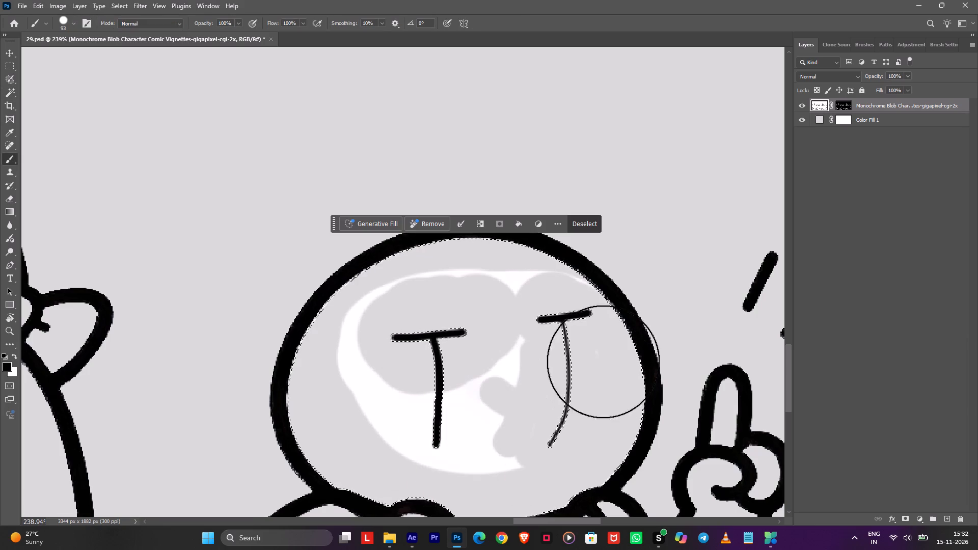
{"action": "left_click_drag", "start_coordinate": [581, 313], "coordinate": [472, 289]}
{"action": "key", "text": "ctrl+z"}
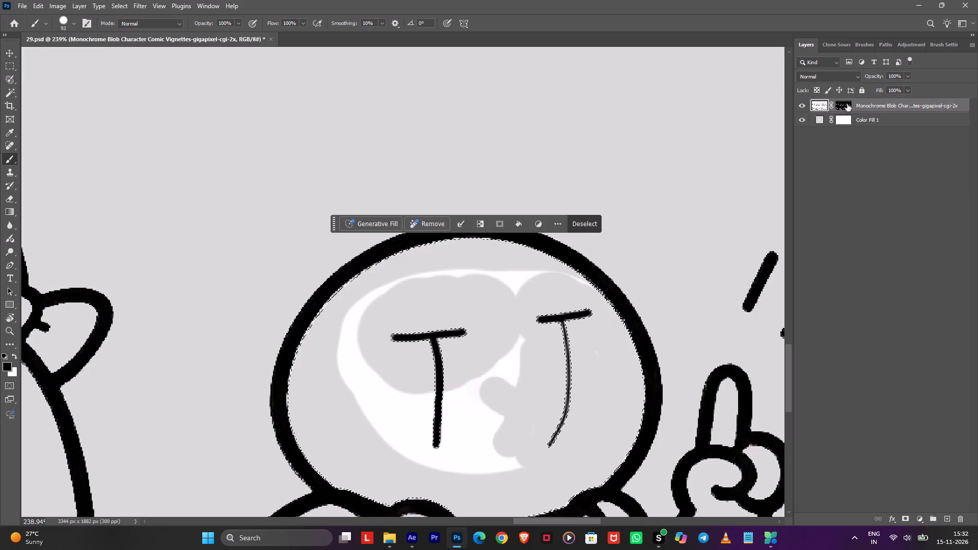
{"action": "left_click", "coordinate": [846, 104]}
{"action": "left_click_drag", "start_coordinate": [555, 292], "coordinate": [477, 290]}
{"action": "key", "text": "ctrl+z"}
{"action": "key", "text": "x"}
{"action": "left_click_drag", "start_coordinate": [566, 271], "coordinate": [517, 270]}
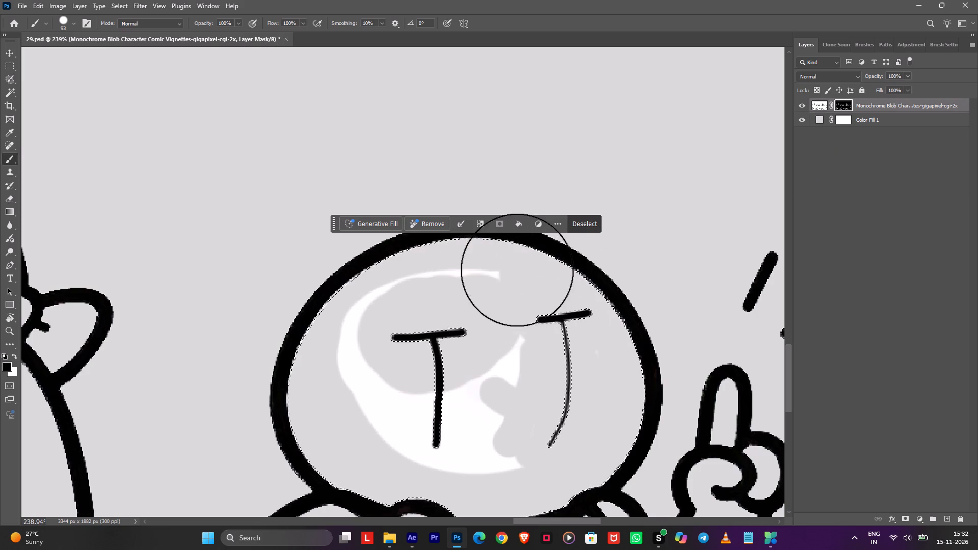
{"action": "left_click_drag", "start_coordinate": [517, 270], "coordinate": [508, 380]}
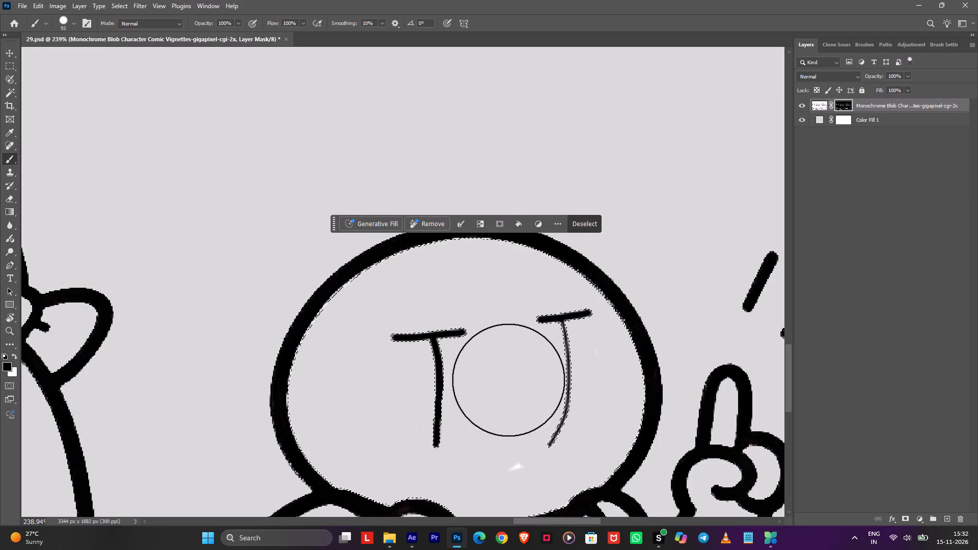
{"action": "left_click_drag", "start_coordinate": [508, 380], "coordinate": [506, 449]}
{"action": "right_click_drag", "start_coordinate": [508, 429], "coordinate": [475, 410], "text": "alt"}
{"action": "left_click", "coordinate": [581, 239]}
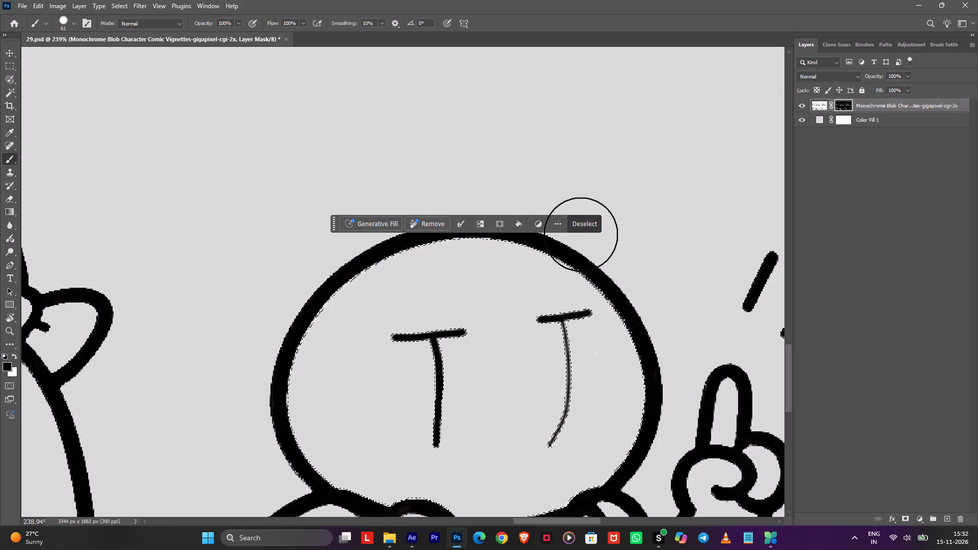
{"action": "left_click", "coordinate": [585, 222]}
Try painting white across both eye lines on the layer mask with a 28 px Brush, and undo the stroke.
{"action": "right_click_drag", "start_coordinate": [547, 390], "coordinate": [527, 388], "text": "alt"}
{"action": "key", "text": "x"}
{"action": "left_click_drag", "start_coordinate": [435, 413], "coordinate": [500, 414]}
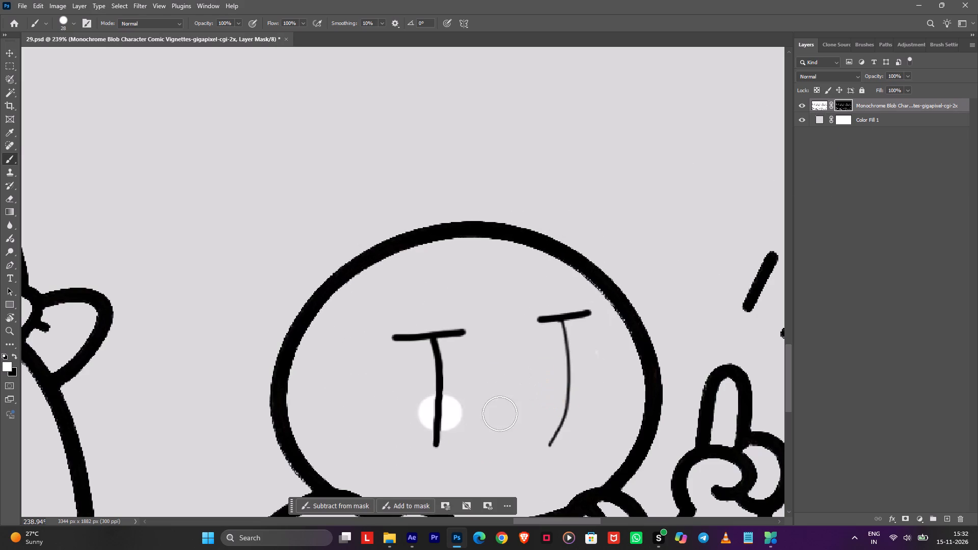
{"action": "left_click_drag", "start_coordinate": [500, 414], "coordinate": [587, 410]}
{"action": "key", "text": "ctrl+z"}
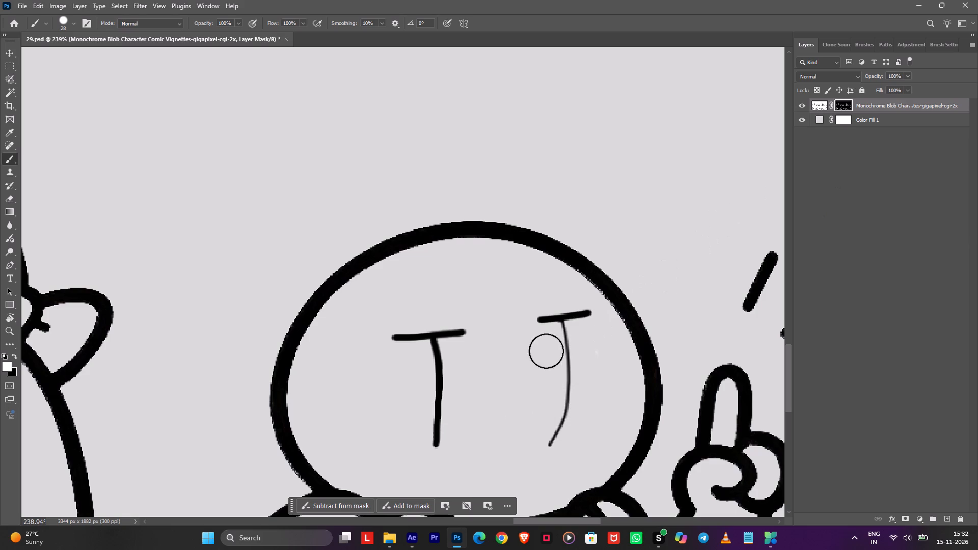
Thicken the right eye's curved line on the doodle layer by painting over it with a 4 px black Brush.
{"action": "scroll", "coordinate": [477, 404], "scroll_direction": "down", "scroll_amount": 3, "text": "alt"}
{"action": "scroll", "coordinate": [478, 403], "scroll_direction": "up", "scroll_amount": 1, "text": "alt"}
{"action": "scroll", "coordinate": [478, 403], "scroll_direction": "down", "scroll_amount": 1, "text": "alt"}
{"action": "scroll", "coordinate": [478, 403], "scroll_direction": "up", "scroll_amount": 1, "text": "alt"}
{"action": "scroll", "coordinate": [478, 403], "scroll_direction": "down", "scroll_amount": 10, "text": "alt"}
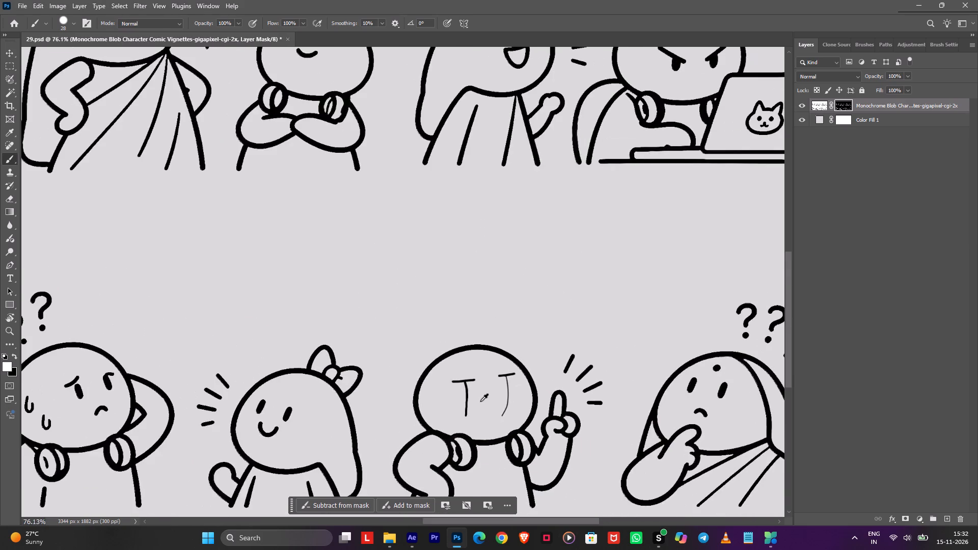
{"action": "scroll", "coordinate": [484, 401], "scroll_direction": "down", "scroll_amount": 4, "text": "alt"}
{"action": "scroll", "coordinate": [484, 401], "scroll_direction": "up", "scroll_amount": 16, "text": "alt"}
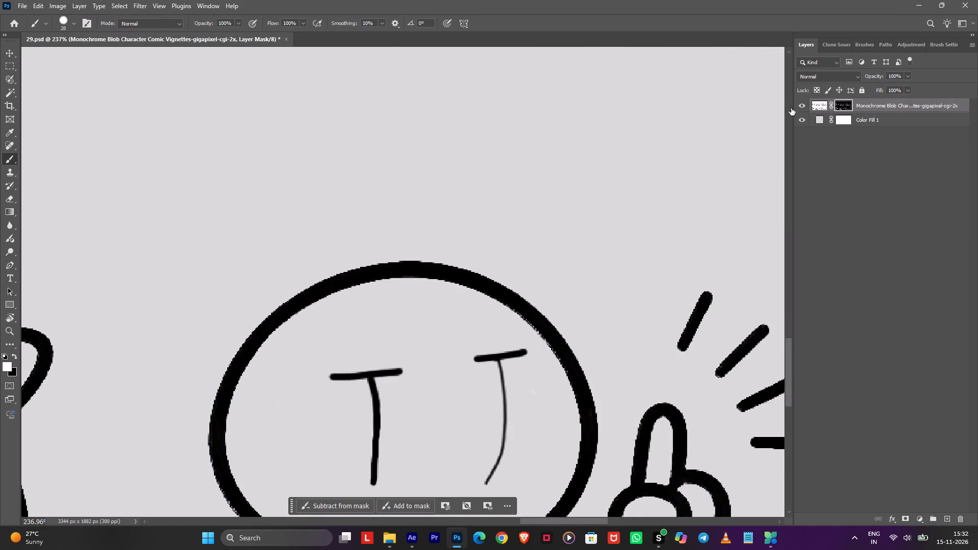
{"action": "left_click", "coordinate": [814, 103]}
{"action": "scroll", "coordinate": [407, 382], "scroll_direction": "down", "scroll_amount": 1, "text": "alt"}
{"action": "scroll", "coordinate": [407, 382], "scroll_direction": "up", "scroll_amount": 2, "text": "alt"}
{"action": "right_click_drag", "start_coordinate": [475, 396], "coordinate": [457, 391], "text": "alt"}
{"action": "key", "text": "space"}
{"action": "key", "text": "space"}
{"action": "key", "text": "space"}
{"action": "key", "text": "space"}
{"action": "key", "text": "space"}
{"action": "key", "text": "space"}
{"action": "key", "text": "space"}
{"action": "key", "text": "space"}
{"action": "key", "text": "space"}
{"action": "key", "text": "space"}
{"action": "key", "text": "space"}
{"action": "key", "text": "space"}
{"action": "key", "text": "space"}
{"action": "key", "text": "space"}
{"action": "key", "text": "space"}
{"action": "key", "text": "space"}
{"action": "key", "text": "space"}
{"action": "key", "text": "space"}
{"action": "key", "text": "space"}
{"action": "key", "text": "space"}
{"action": "scroll", "coordinate": [508, 381], "scroll_direction": "up", "scroll_amount": 3}
{"action": "left_click_drag", "start_coordinate": [485, 428], "coordinate": [486, 300]}
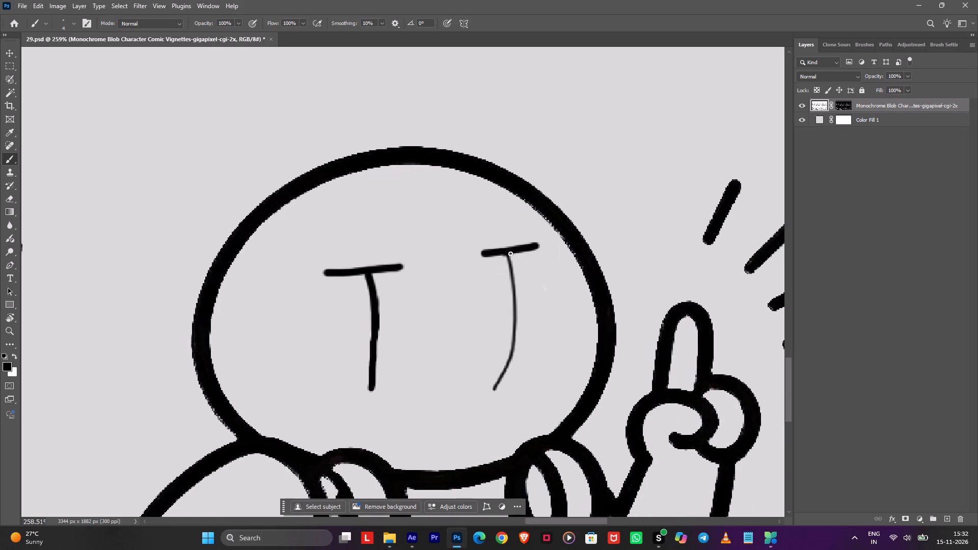
{"action": "left_click_drag", "start_coordinate": [510, 255], "coordinate": [503, 381]}
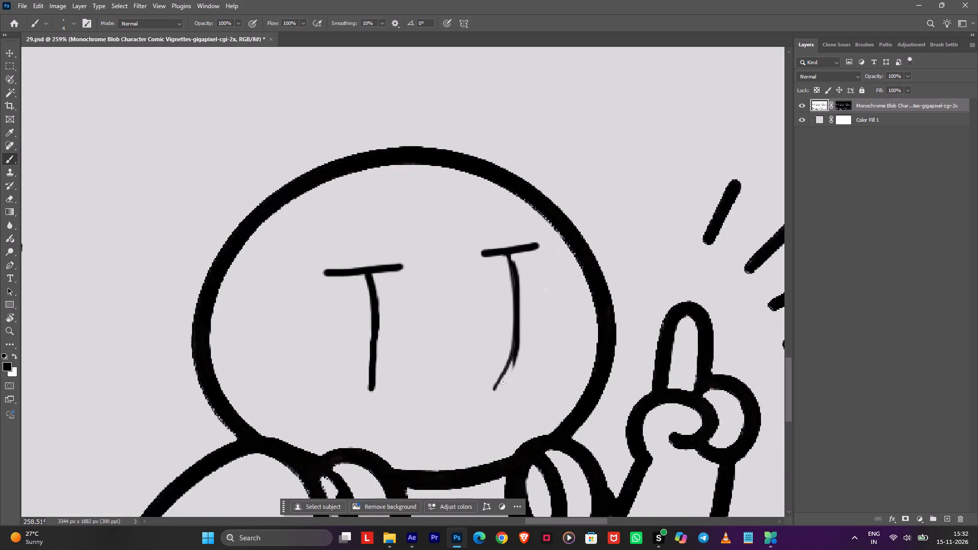
{"action": "left_click_drag", "start_coordinate": [503, 381], "coordinate": [491, 398]}
{"action": "left_click_drag", "start_coordinate": [512, 257], "coordinate": [515, 273]}
Trim the uneven edges of the right eye's line by painting black on the layer mask with a 4 px and a 7 px Brush.
{"action": "left_click", "coordinate": [838, 108]}
{"action": "key", "text": "x"}
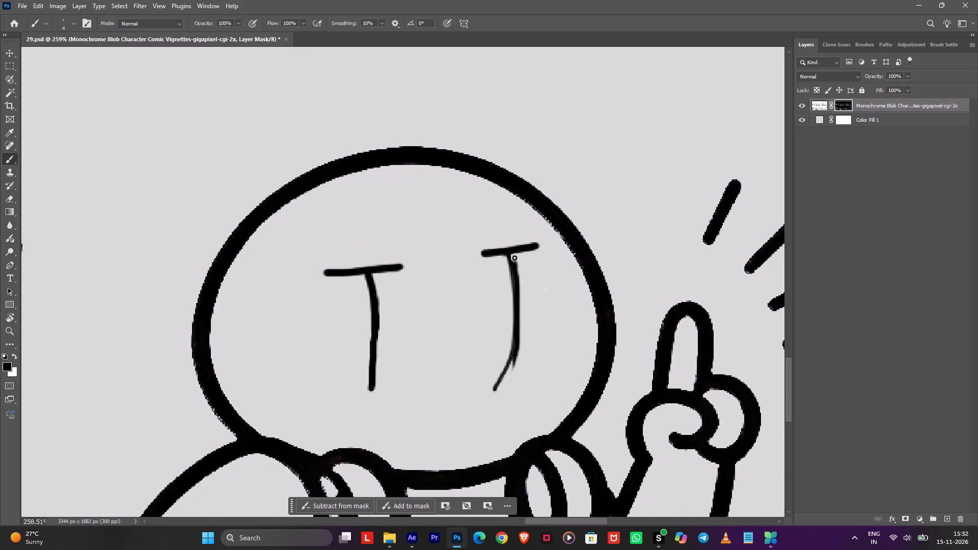
{"action": "left_click_drag", "start_coordinate": [514, 258], "coordinate": [515, 368]}
{"action": "left_click_drag", "start_coordinate": [515, 368], "coordinate": [509, 383]}
{"action": "right_click_drag", "start_coordinate": [503, 298], "coordinate": [507, 294], "text": "alt"}
{"action": "left_click_drag", "start_coordinate": [519, 261], "coordinate": [523, 309]}
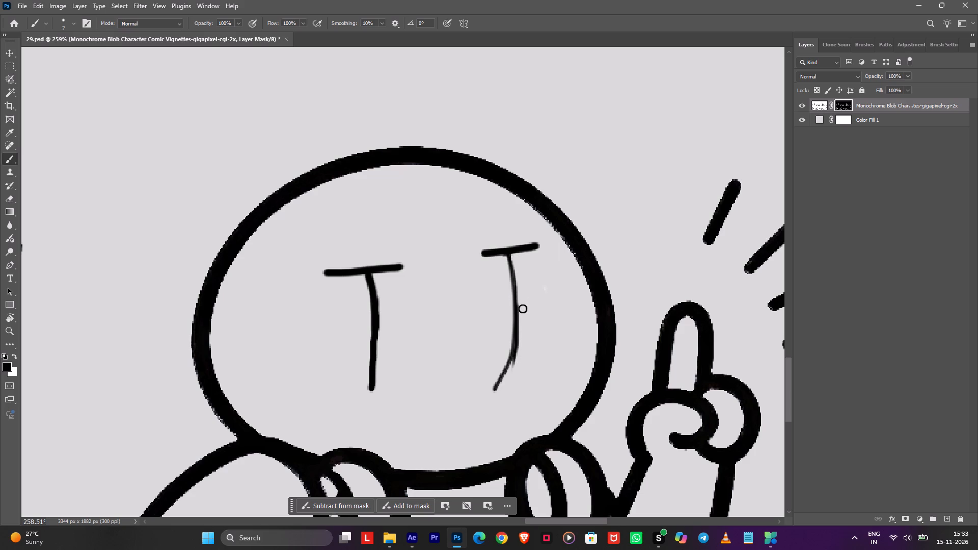
{"action": "left_click_drag", "start_coordinate": [523, 309], "coordinate": [513, 374]}
Save the edited 29.psd doodle document.
{"action": "scroll", "coordinate": [483, 339], "scroll_direction": "down", "scroll_amount": 4, "text": "alt"}
{"action": "scroll", "coordinate": [483, 334], "scroll_direction": "up", "scroll_amount": 1, "text": "alt"}
{"action": "scroll", "coordinate": [482, 332], "scroll_direction": "down", "scroll_amount": 12, "text": "alt"}
{"action": "key", "text": "ctrl+s"}
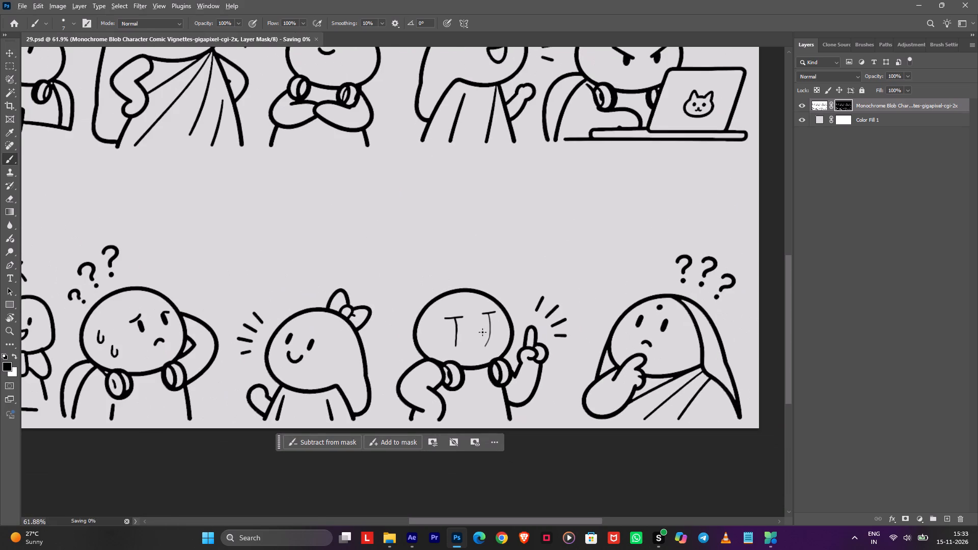
Switch to After Effects and set composition 6's preview resolution to Full.
{"action": "key", "text": "alt+Tab"}
{"action": "scroll", "coordinate": [497, 201], "scroll_direction": "up", "scroll_amount": 1}
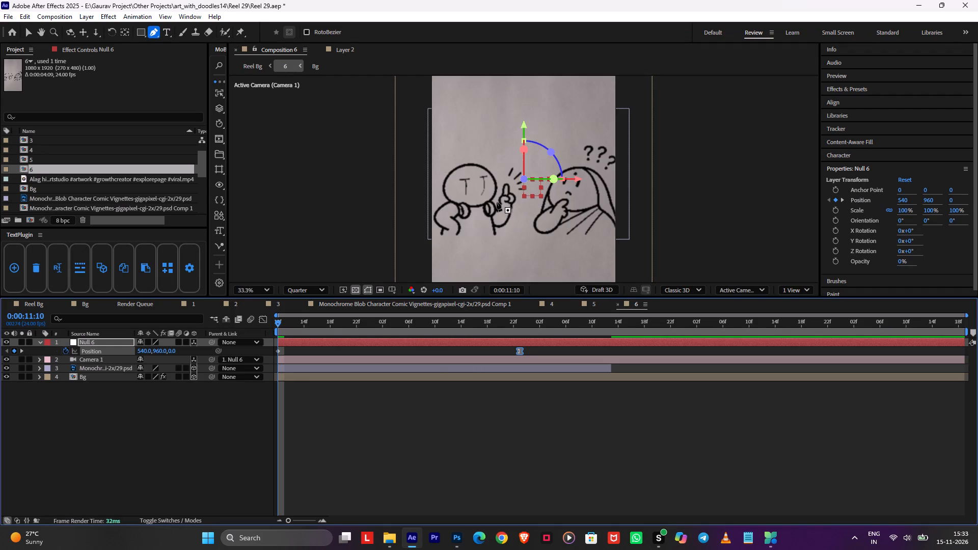
{"action": "key", "text": "v"}
{"action": "left_click", "coordinate": [429, 418]}
{"action": "left_click", "coordinate": [316, 294]}
{"action": "left_click", "coordinate": [308, 325]}
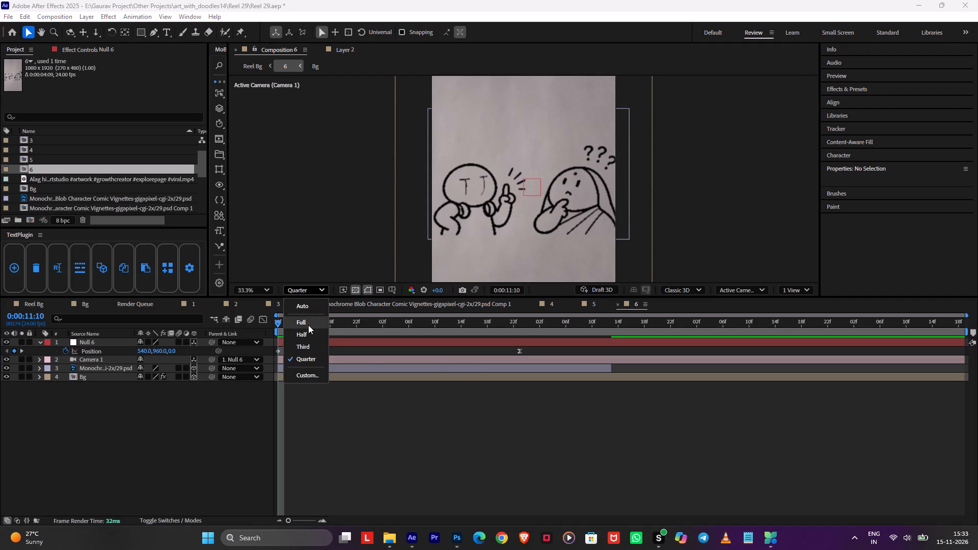
{"action": "scroll", "coordinate": [474, 199], "scroll_direction": "up", "scroll_amount": 1}
{"action": "scroll", "coordinate": [474, 198], "scroll_direction": "down", "scroll_amount": 2}
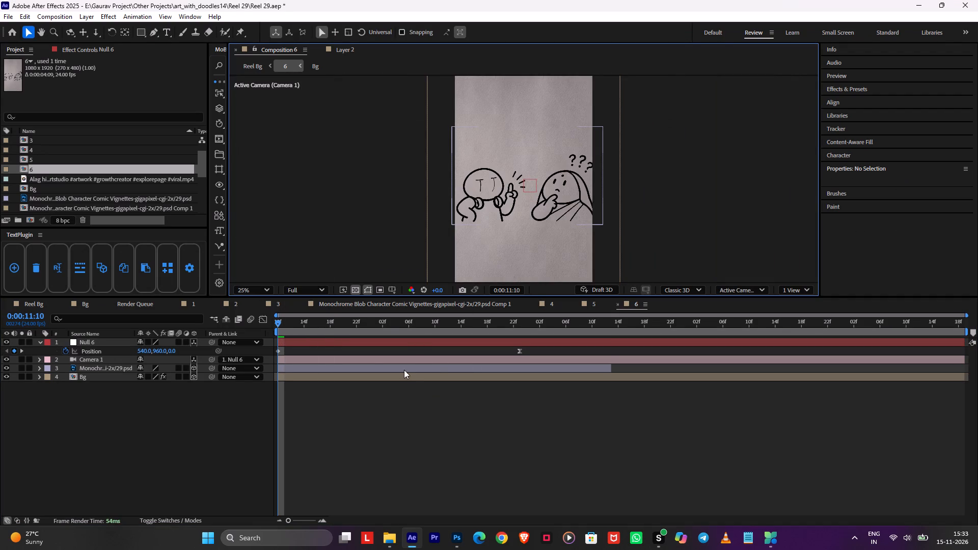
Apply the OLM Smoother effect to the doodle layer in composition 6.
{"action": "left_click", "coordinate": [403, 369]}
{"action": "key", "text": "ctrl+space"}
{"action": "type", "text": "ol"}
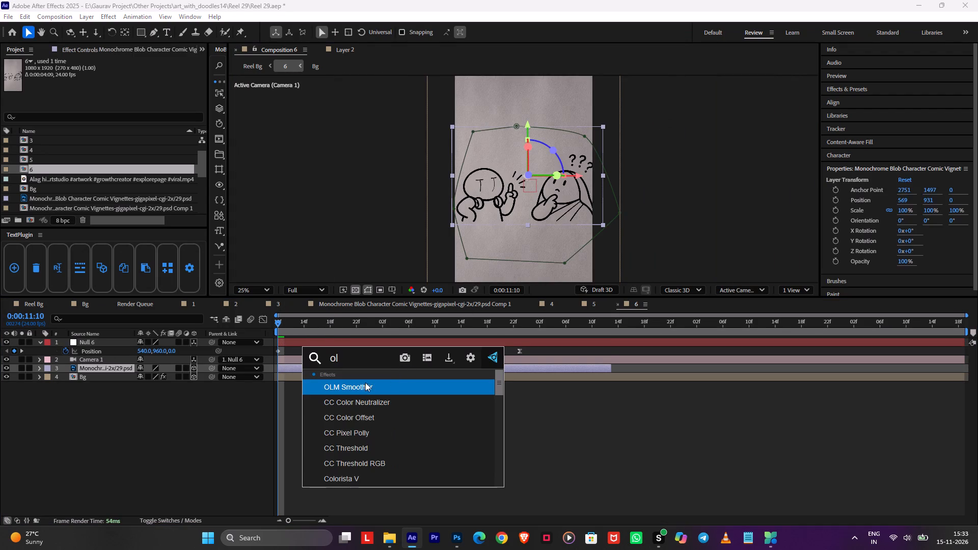
{"action": "left_click", "coordinate": [361, 383]}
Copy the OLM Smoother effect and paste it onto the doodle layer in composition 5.
{"action": "left_click", "coordinate": [50, 71]}
{"action": "key", "text": "ctrl+c"}
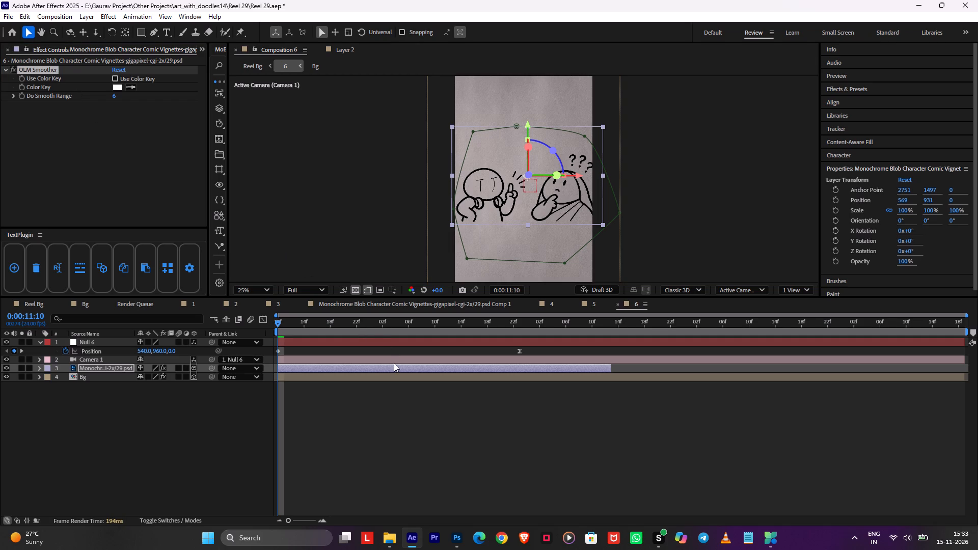
{"action": "left_click", "coordinate": [390, 421]}
{"action": "key", "text": "Tab"}
{"action": "left_click", "coordinate": [320, 421]}
{"action": "double_click", "coordinate": [748, 379]}
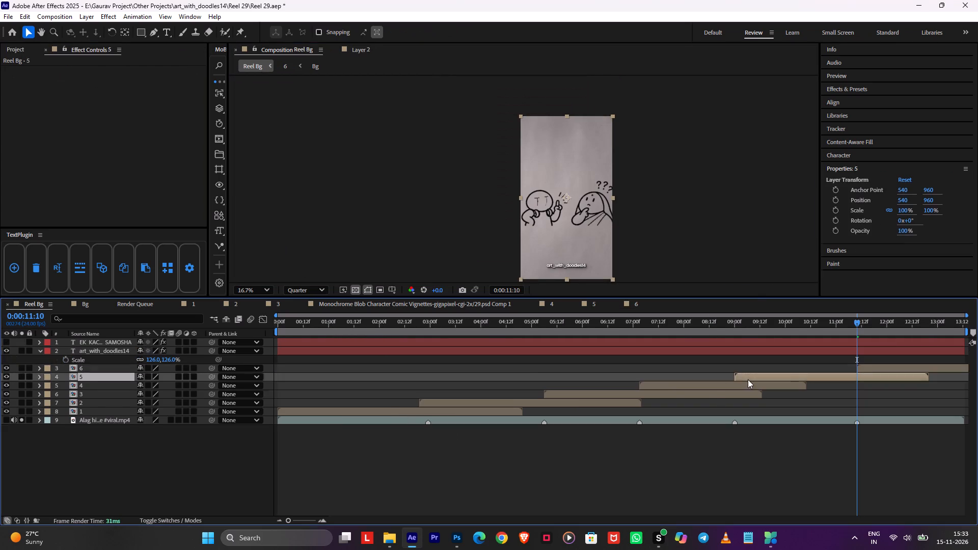
{"action": "left_click", "coordinate": [647, 370]}
{"action": "key", "text": "ctrl+v"}
{"action": "left_click", "coordinate": [628, 405]}
Paste the OLM Smoother effect onto the doodle layer in composition 4.
{"action": "key", "text": "Tab"}
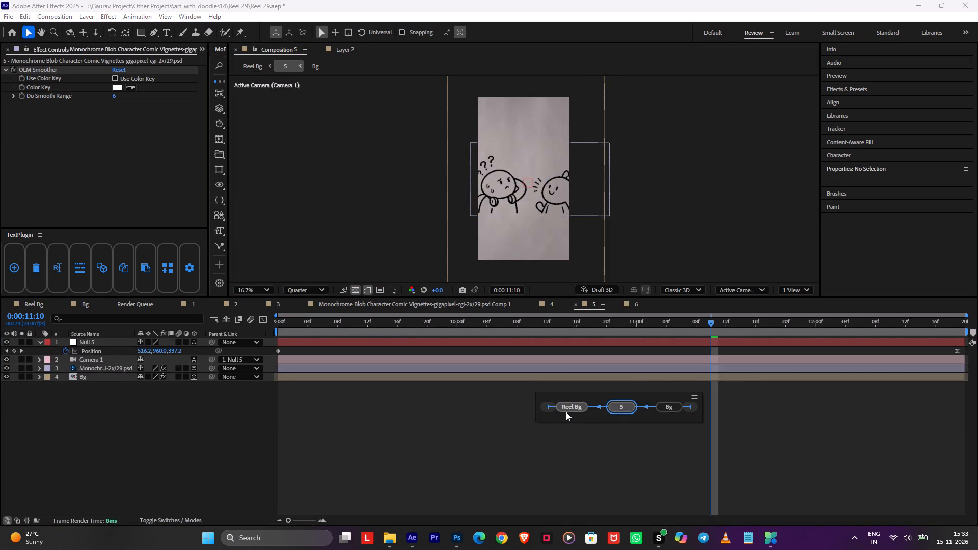
{"action": "left_click", "coordinate": [566, 410]}
{"action": "left_click", "coordinate": [699, 380]}
{"action": "double_click", "coordinate": [690, 383]}
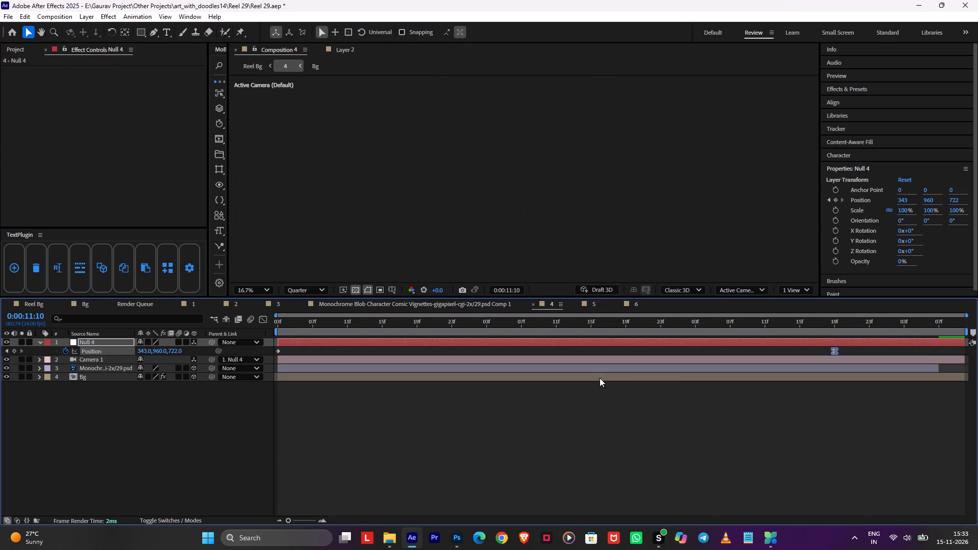
{"action": "left_click", "coordinate": [600, 367]}
{"action": "key", "text": "ctrl+v"}
Paste the OLM Smoother effect onto the precomposed doodle layer in composition 3.
{"action": "key", "text": "Tab"}
{"action": "left_click", "coordinate": [512, 392]}
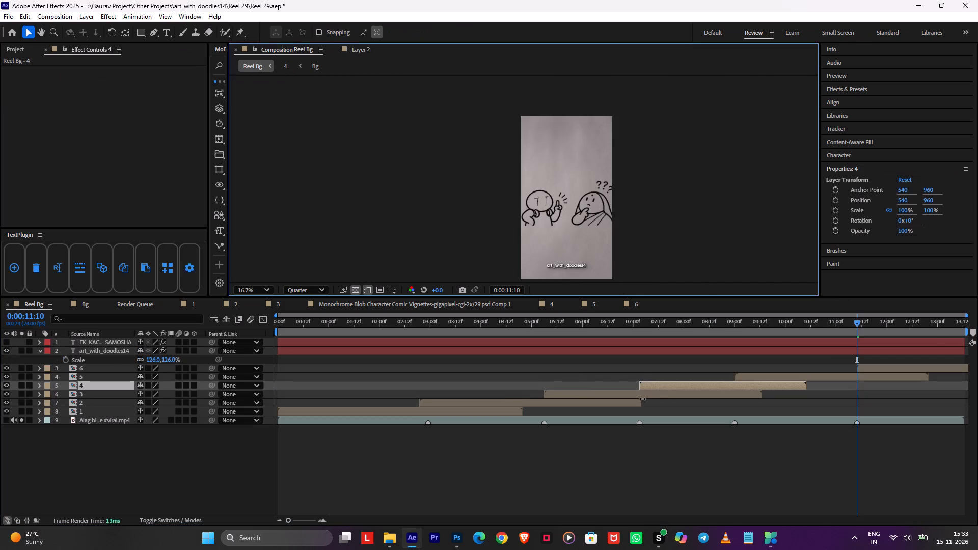
{"action": "double_click", "coordinate": [643, 394]}
{"action": "left_click", "coordinate": [604, 371]}
{"action": "key", "text": "ctrl+v"}
Paste the OLM Smoother effect onto the doodle layer in composition 2.
{"action": "key", "text": "Tab"}
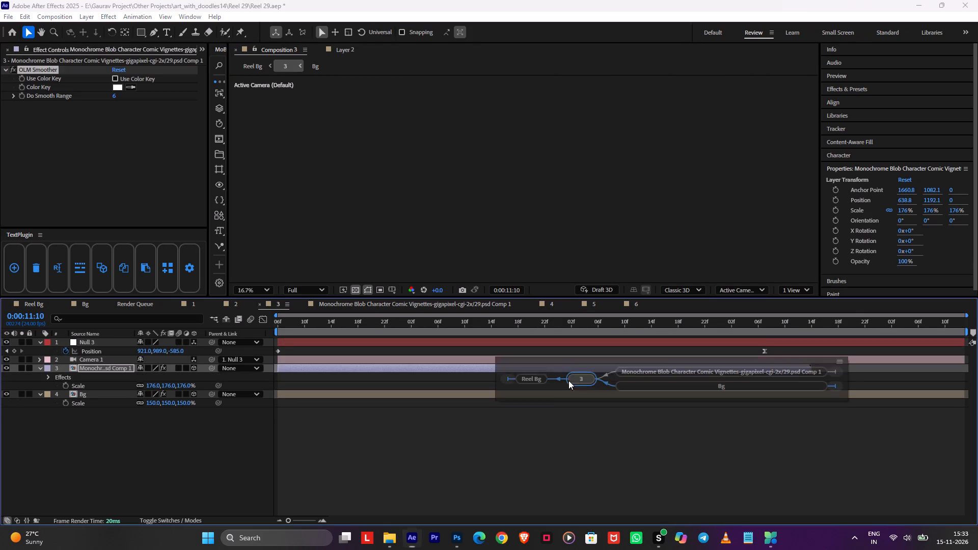
{"action": "left_click", "coordinate": [539, 381]}
{"action": "double_click", "coordinate": [580, 401]}
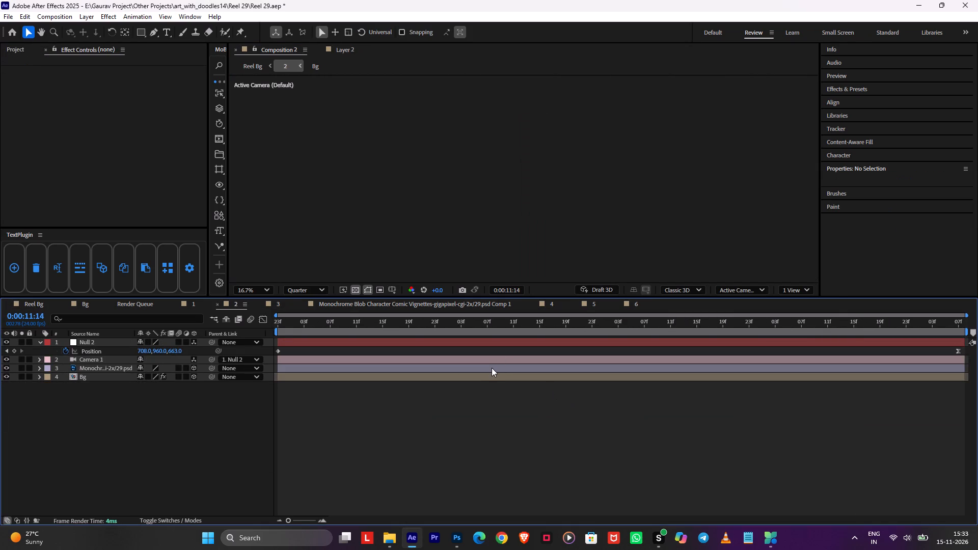
{"action": "left_click", "coordinate": [492, 368]}
{"action": "key", "text": "ctrl+v"}
Paste the OLM Smoother effect onto the doodle layer in composition 1.
{"action": "key", "text": "Tab"}
{"action": "left_click", "coordinate": [426, 377]}
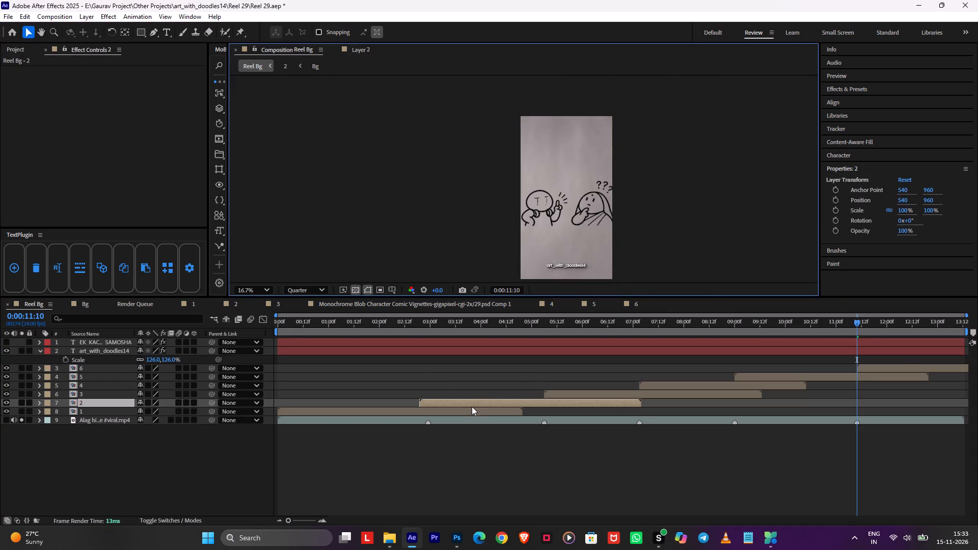
{"action": "double_click", "coordinate": [468, 409]}
{"action": "left_click", "coordinate": [475, 369]}
{"action": "key", "text": "ctrl+v"}
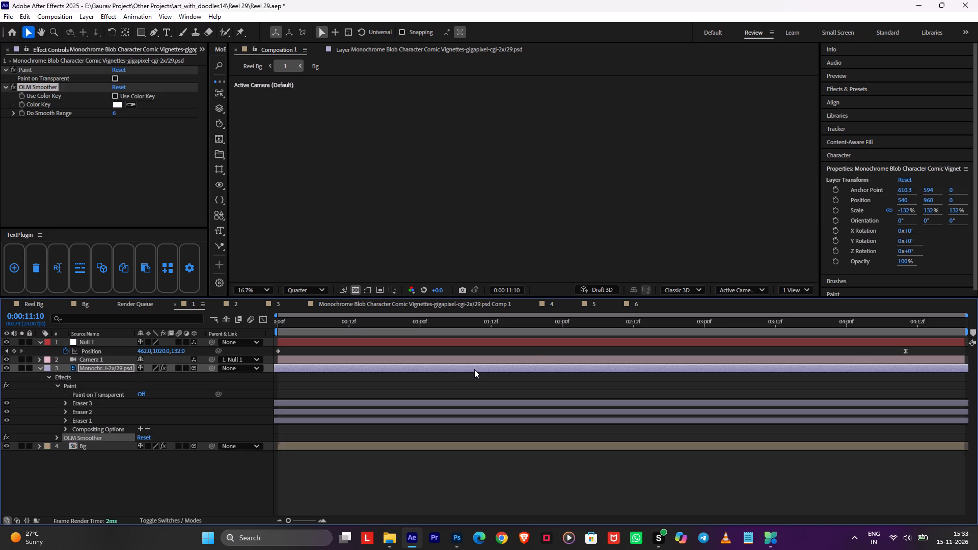
Return to the Reel Bg composition and move the current time to 0:00:00:00.
{"action": "key", "text": "Tab"}
{"action": "left_click", "coordinate": [416, 374]}
{"action": "left_click_drag", "start_coordinate": [655, 328], "coordinate": [156, 380]}
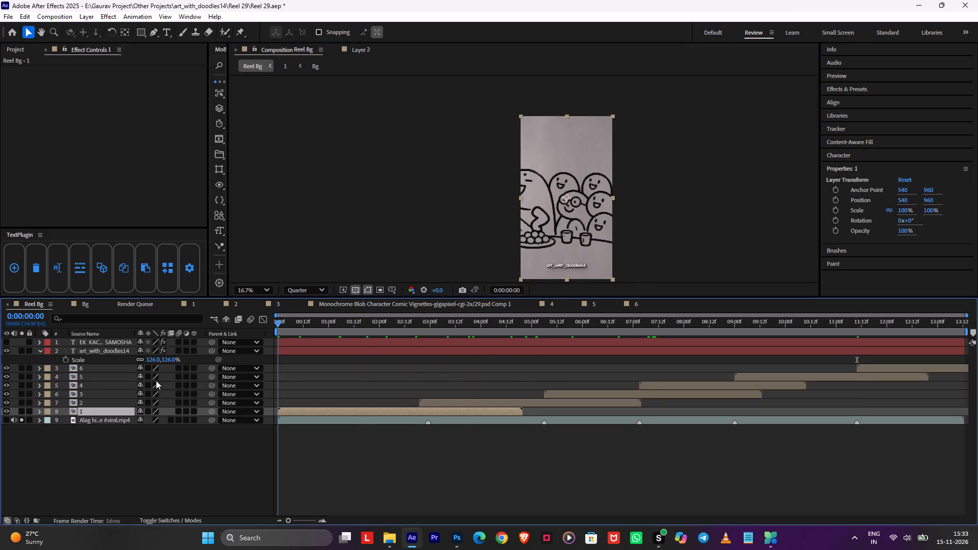
Play through the Reel Bg composition from the start and save the project.
{"action": "left_click_drag", "start_coordinate": [156, 380], "coordinate": [158, 380]}
{"action": "key", "text": "space"}
{"action": "key", "text": "ctrl+s"}
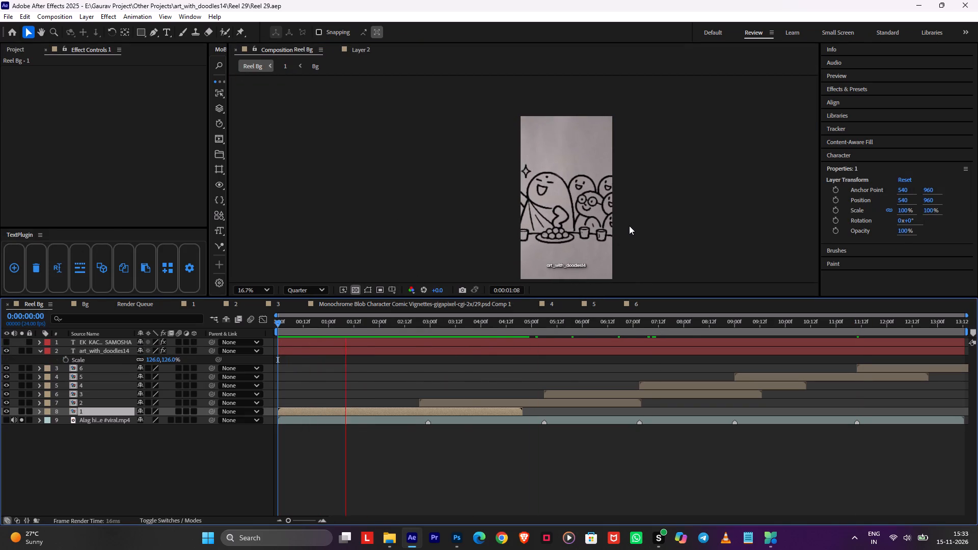
{"action": "scroll", "coordinate": [630, 227], "scroll_direction": "up", "scroll_amount": 1}
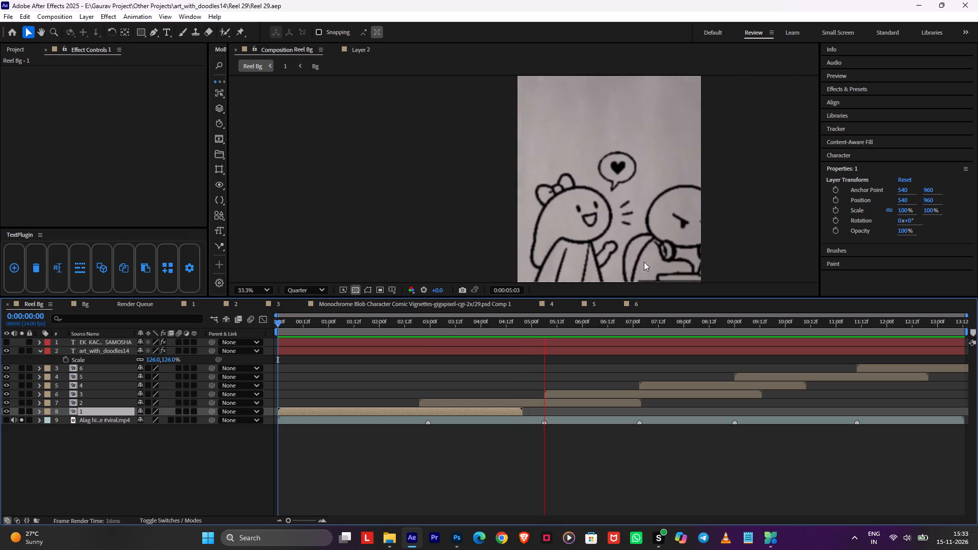
{"action": "scroll", "coordinate": [700, 232], "scroll_direction": "down", "scroll_amount": 1}
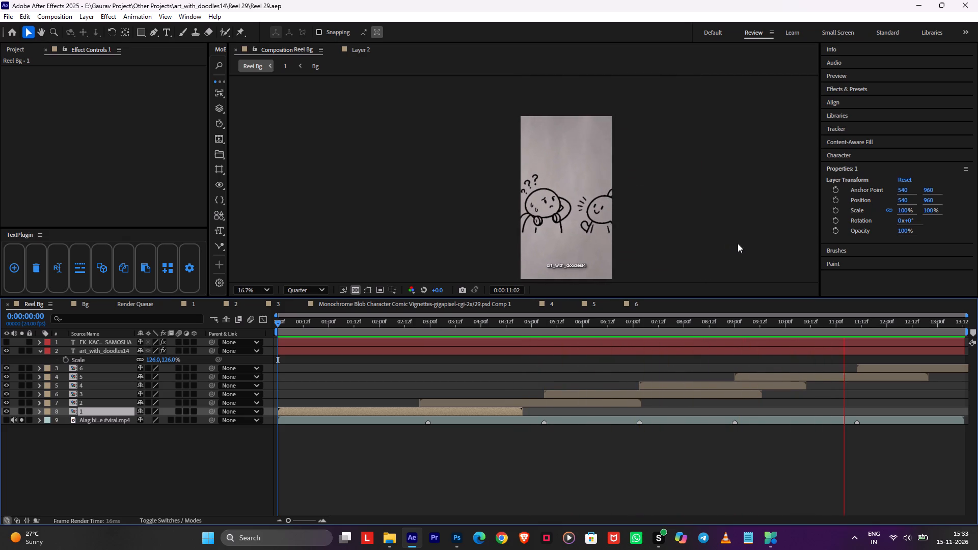
{"action": "key", "text": "space"}
In composition 6, move Null 6's last Position keyframe to the end of the composition and preview the camera move.
{"action": "left_click_drag", "start_coordinate": [873, 324], "coordinate": [858, 328]}
{"action": "double_click", "coordinate": [864, 372]}
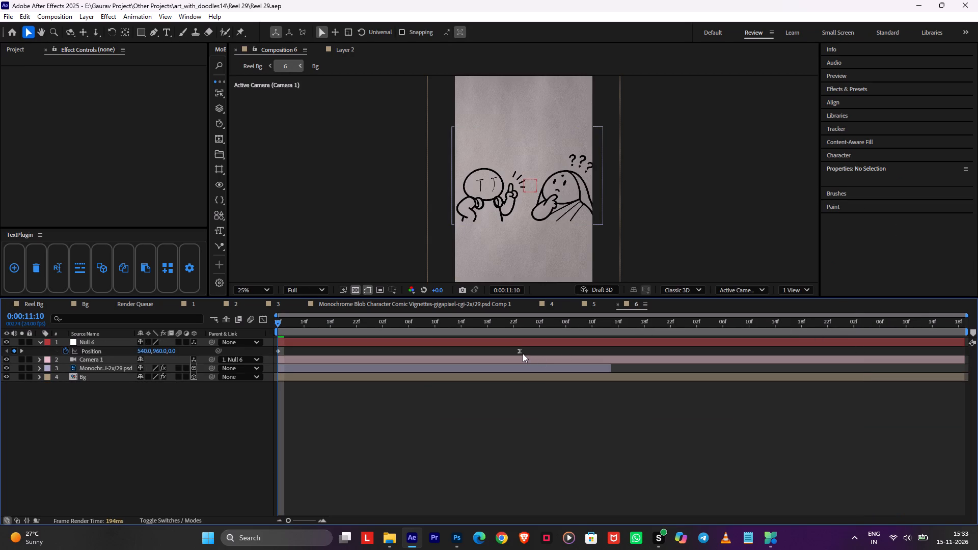
{"action": "left_click_drag", "start_coordinate": [520, 352], "coordinate": [964, 352]}
{"action": "key", "text": "space"}
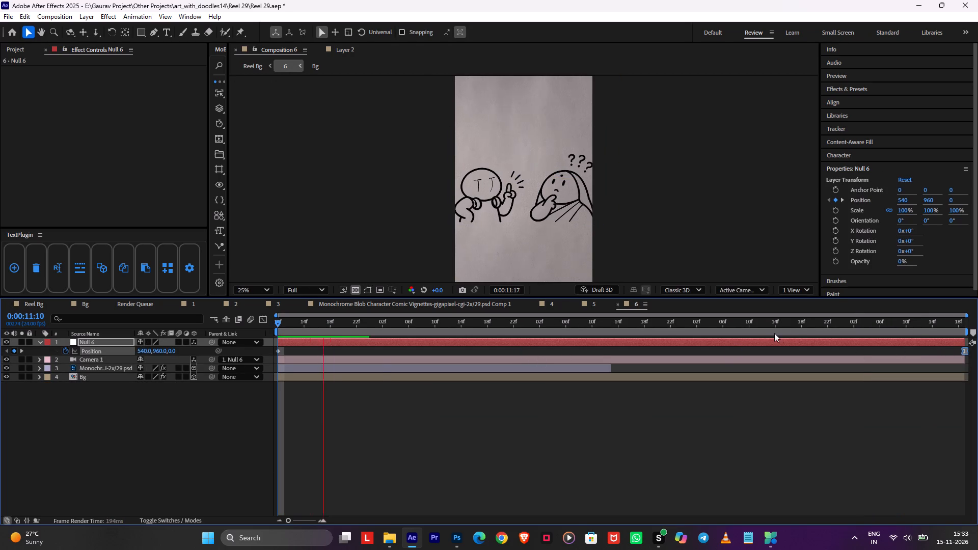
Return to the Reel Bg composition, save the project and preview the opening of the reel.
{"action": "key", "text": "Tab"}
{"action": "left_click", "coordinate": [583, 342]}
{"action": "key", "text": "space"}
{"action": "key", "text": "ctrl+s"}
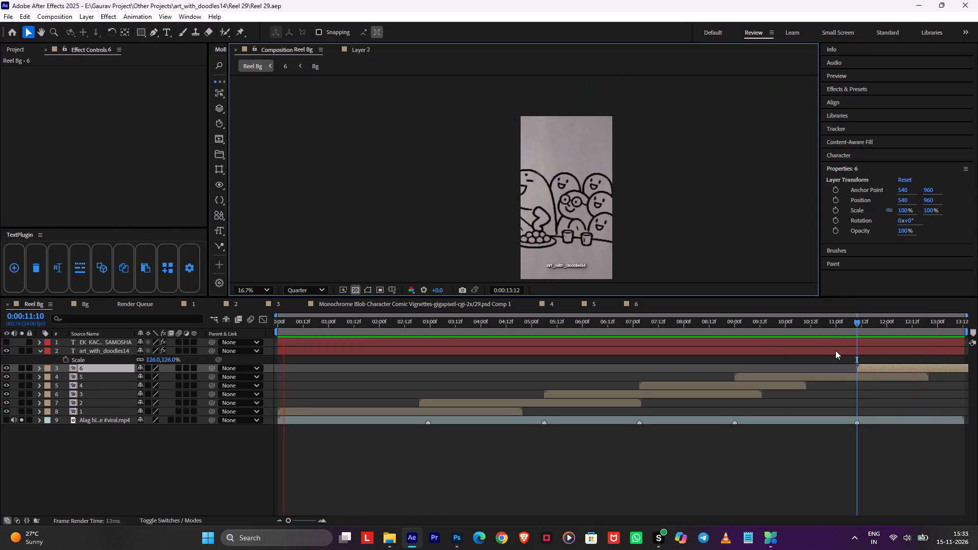
{"action": "key", "text": "space"}
{"action": "key", "text": "space"}
{"action": "key", "text": "space"}
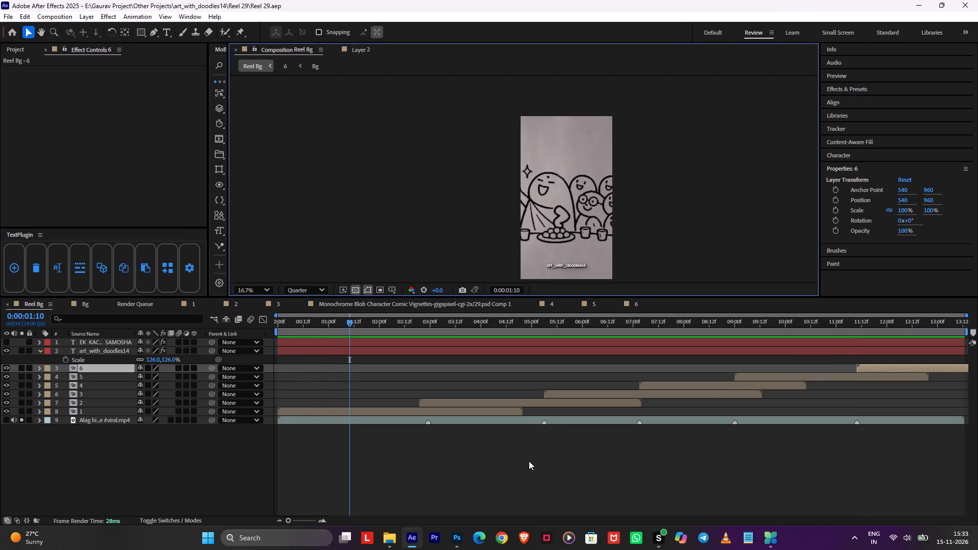
Select the EK KACHODI DOO SAMOSHA text layer in Reel Bg.
{"action": "left_click", "coordinate": [529, 461]}
{"action": "left_click", "coordinate": [312, 346]}
{"action": "left_click", "coordinate": [314, 342]}
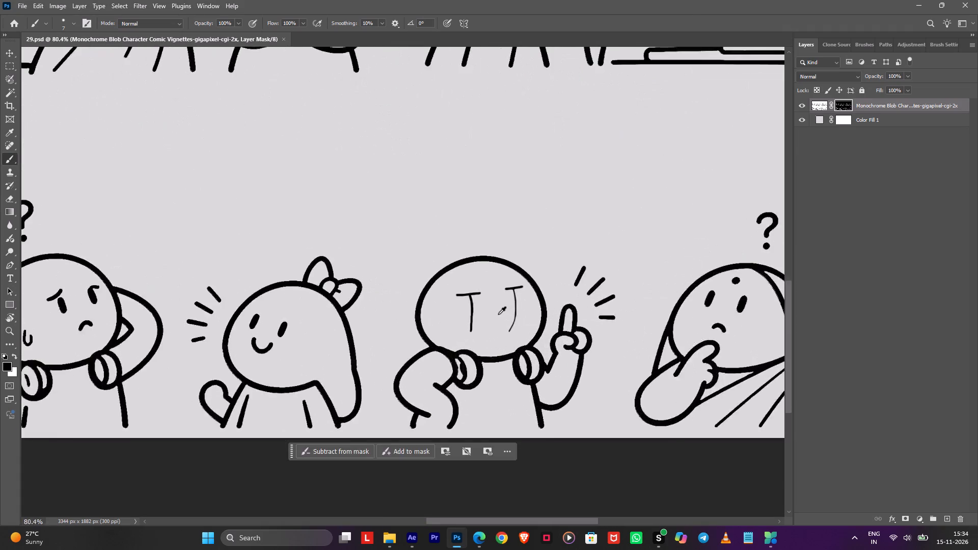
{"action": "scroll", "coordinate": [498, 314], "scroll_direction": "up", "scroll_amount": 6, "text": "alt"}
{"action": "scroll", "coordinate": [507, 303], "scroll_direction": "down", "scroll_amount": 1, "text": "alt"}
{"action": "scroll", "coordinate": [507, 303], "scroll_direction": "up", "scroll_amount": 5, "text": "alt"}
{"action": "right_click_drag", "start_coordinate": [529, 294], "coordinate": [522, 297], "text": "alt"}
{"action": "scroll", "coordinate": [520, 281], "scroll_direction": "up", "scroll_amount": 3, "text": "alt"}
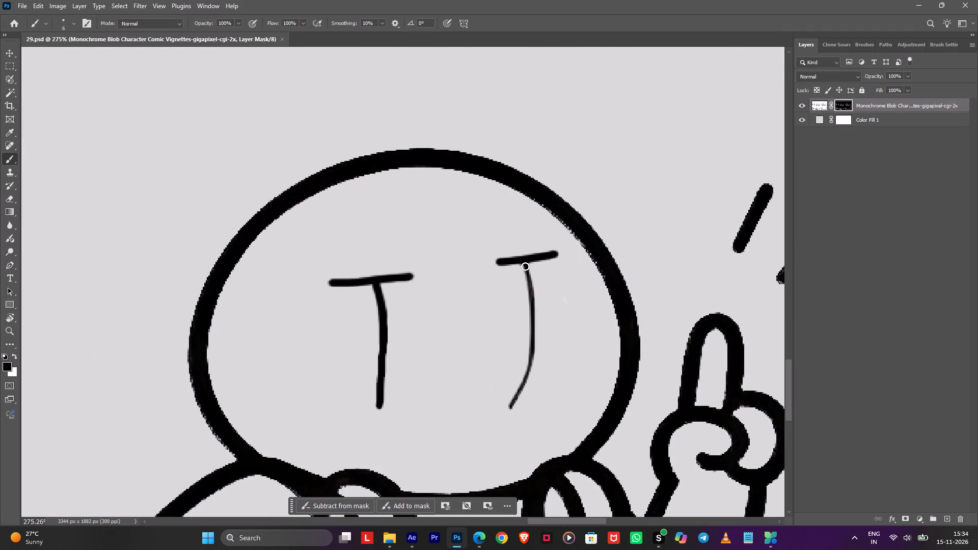
{"action": "key", "text": "x"}
{"action": "left_click_drag", "start_coordinate": [526, 266], "coordinate": [533, 319]}
{"action": "left_click_drag", "start_coordinate": [533, 319], "coordinate": [513, 412]}
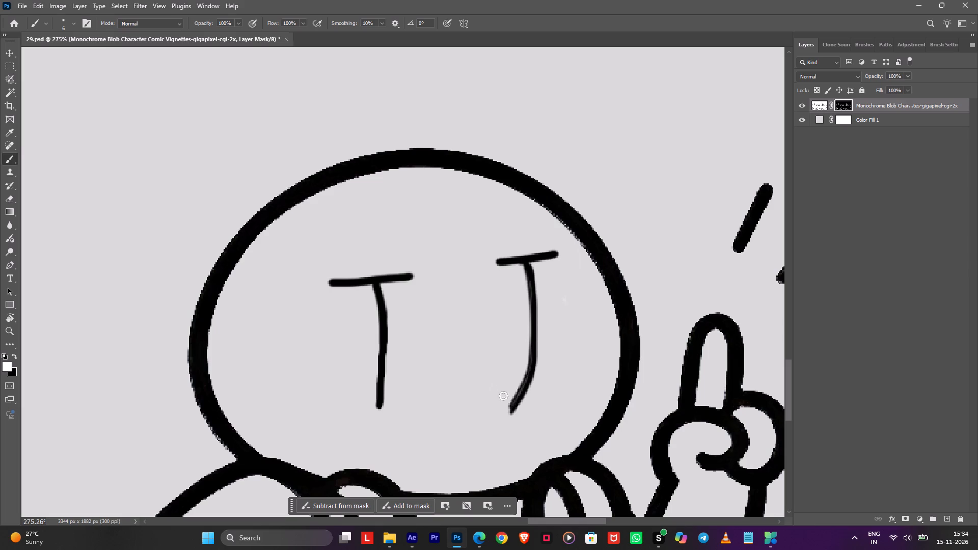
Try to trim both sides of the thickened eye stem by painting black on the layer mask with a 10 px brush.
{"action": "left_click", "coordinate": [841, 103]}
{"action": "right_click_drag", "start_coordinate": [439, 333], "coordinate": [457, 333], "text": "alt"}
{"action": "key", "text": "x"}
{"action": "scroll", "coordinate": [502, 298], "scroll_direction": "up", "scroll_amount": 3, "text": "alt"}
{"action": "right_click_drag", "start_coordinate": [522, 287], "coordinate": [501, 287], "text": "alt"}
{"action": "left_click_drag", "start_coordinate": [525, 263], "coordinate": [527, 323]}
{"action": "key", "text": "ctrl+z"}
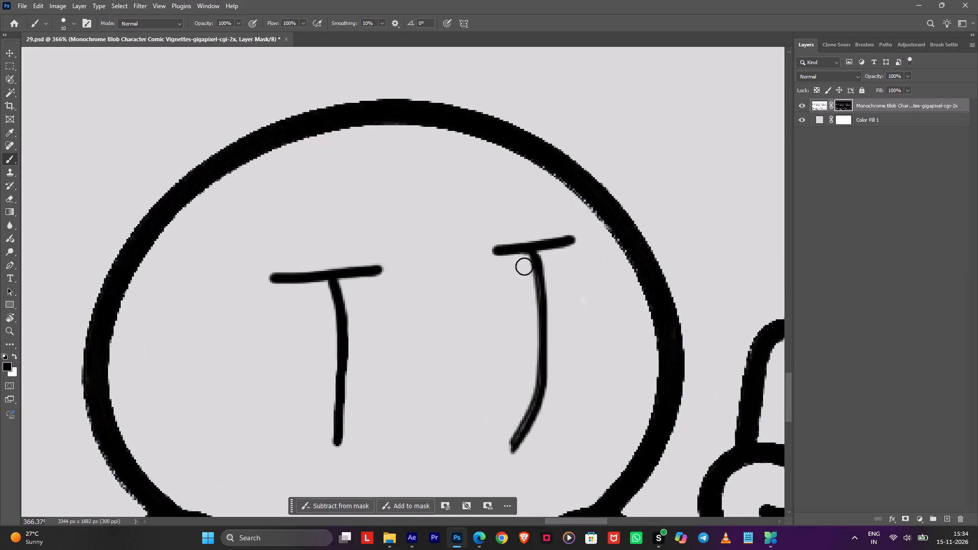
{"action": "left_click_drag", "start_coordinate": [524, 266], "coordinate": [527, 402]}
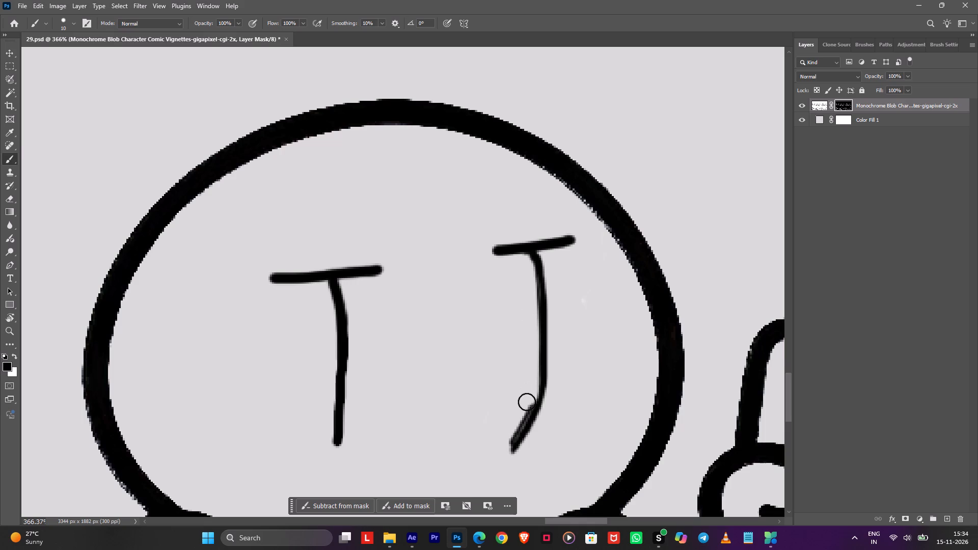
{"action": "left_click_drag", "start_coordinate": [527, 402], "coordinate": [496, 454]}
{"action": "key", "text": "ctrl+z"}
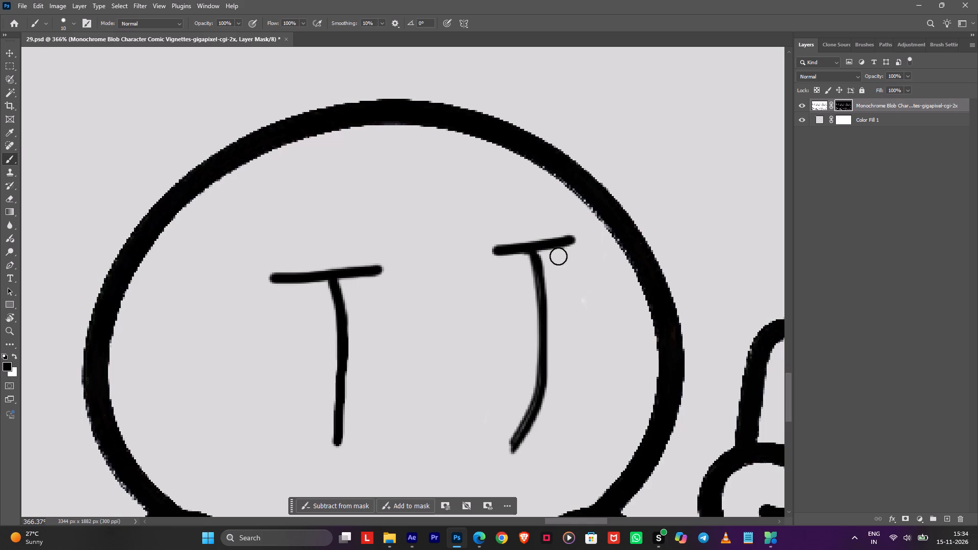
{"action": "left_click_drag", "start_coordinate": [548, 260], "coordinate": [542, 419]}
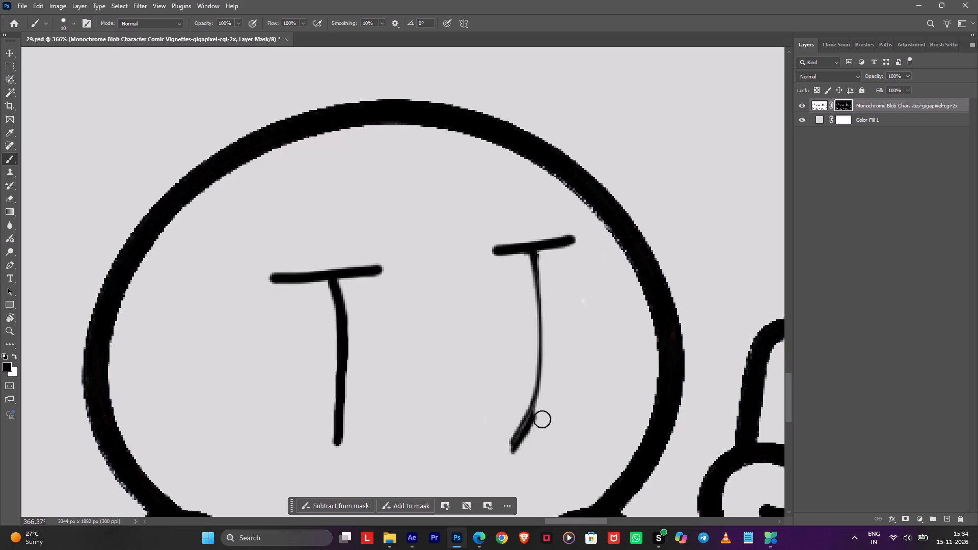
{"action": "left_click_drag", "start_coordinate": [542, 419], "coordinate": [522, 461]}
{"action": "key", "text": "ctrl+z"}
Fill in the joint between the right eye's top bar and stem with small white brush strokes on the layer mask.
{"action": "right_click_drag", "start_coordinate": [560, 307], "coordinate": [551, 306], "text": "alt"}
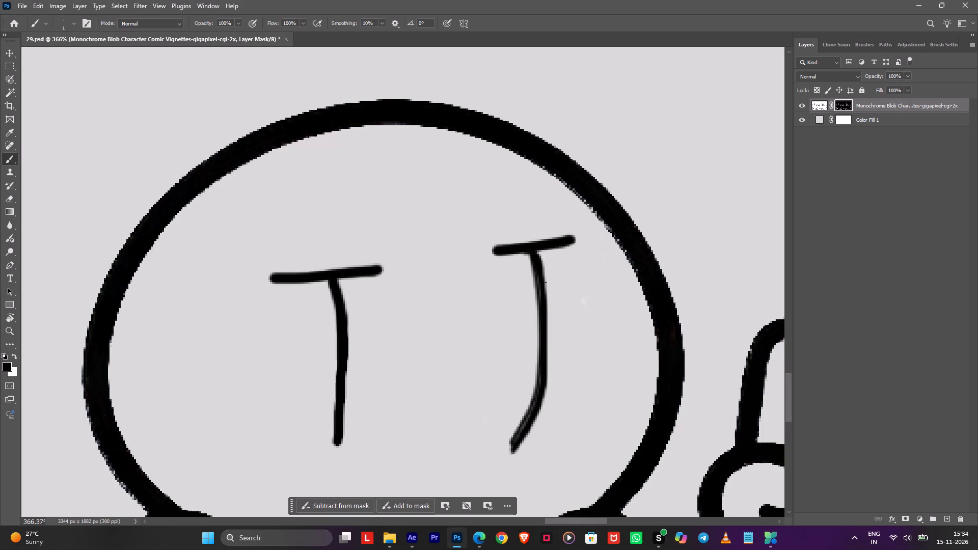
{"action": "key", "text": "x"}
{"action": "left_click_drag", "start_coordinate": [539, 249], "coordinate": [541, 256]}
{"action": "scroll", "coordinate": [528, 261], "scroll_direction": "up", "scroll_amount": 5, "text": "alt"}
{"action": "right_click_drag", "start_coordinate": [528, 260], "coordinate": [533, 260], "text": "alt"}
{"action": "left_click_drag", "start_coordinate": [544, 247], "coordinate": [544, 259]}
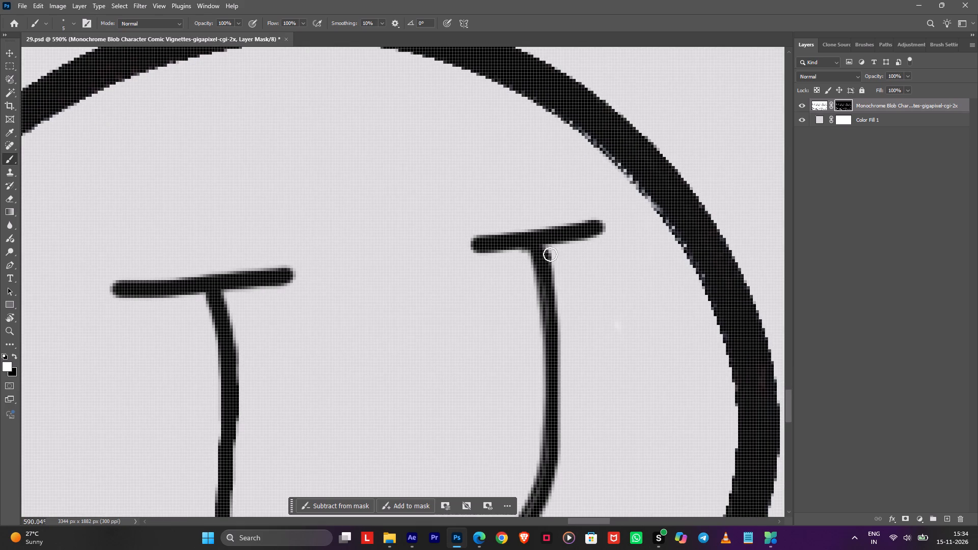
Trim the outer edge of the right eye's stem down to its lower tip with a 5 px black brush on the layer mask.
{"action": "key", "text": "x"}
{"action": "left_click_drag", "start_coordinate": [553, 253], "coordinate": [563, 448]}
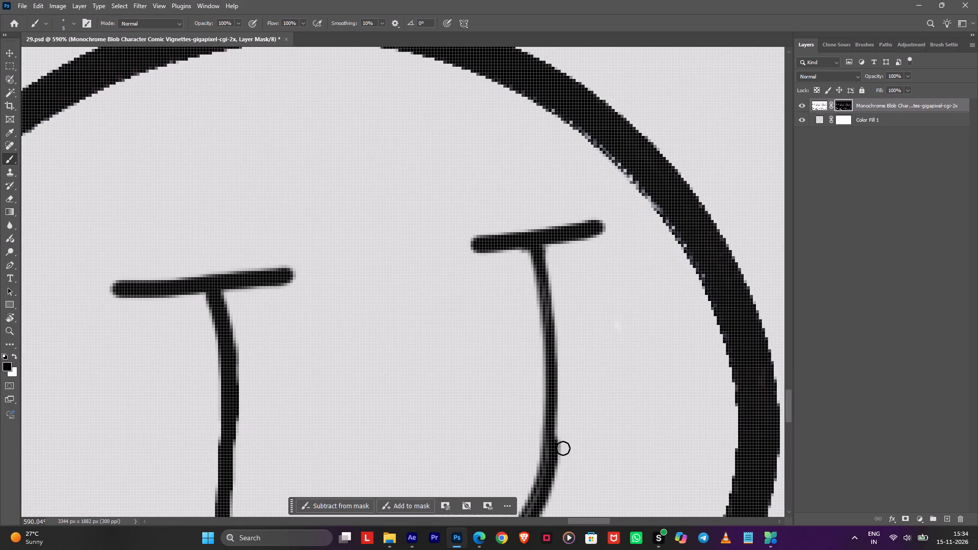
{"action": "left_click_drag", "start_coordinate": [563, 448], "coordinate": [544, 516]}
{"action": "scroll", "coordinate": [569, 446], "scroll_direction": "down", "scroll_amount": 3, "text": "alt"}
{"action": "scroll", "coordinate": [571, 443], "scroll_direction": "up", "scroll_amount": 1, "text": "alt"}
{"action": "scroll", "coordinate": [572, 441], "scroll_direction": "down", "scroll_amount": 1, "text": "alt"}
{"action": "key", "text": "space"}
{"action": "key", "text": "space"}
{"action": "key", "text": "space"}
{"action": "left_click_drag", "start_coordinate": [565, 457], "coordinate": [574, 273]}
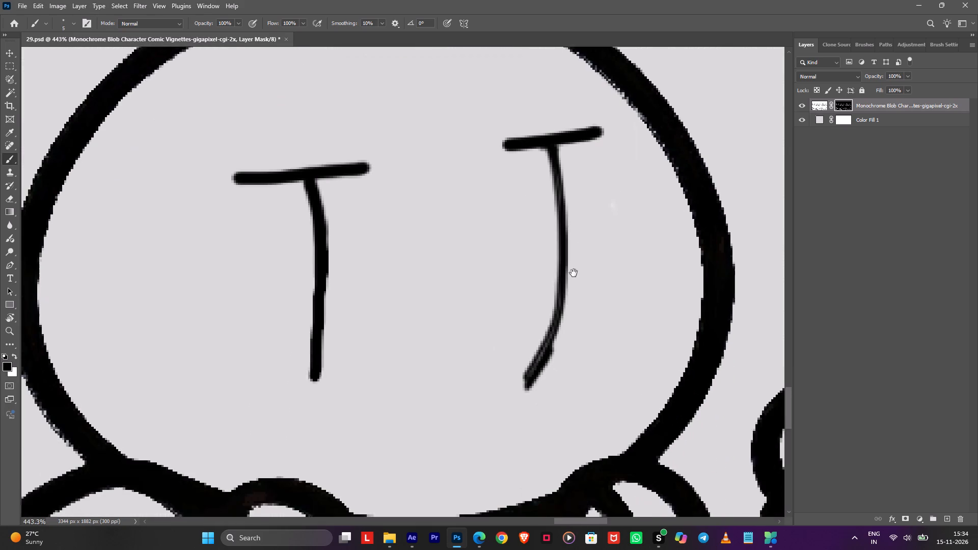
{"action": "left_click_drag", "start_coordinate": [574, 273], "coordinate": [574, 267]}
{"action": "left_click_drag", "start_coordinate": [570, 276], "coordinate": [529, 365]}
{"action": "left_click_drag", "start_coordinate": [567, 290], "coordinate": [515, 375]}
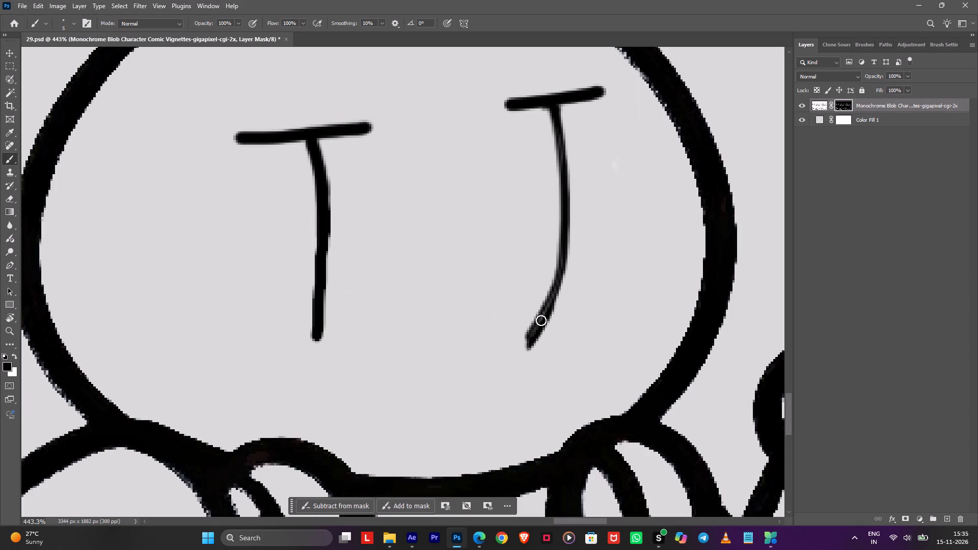